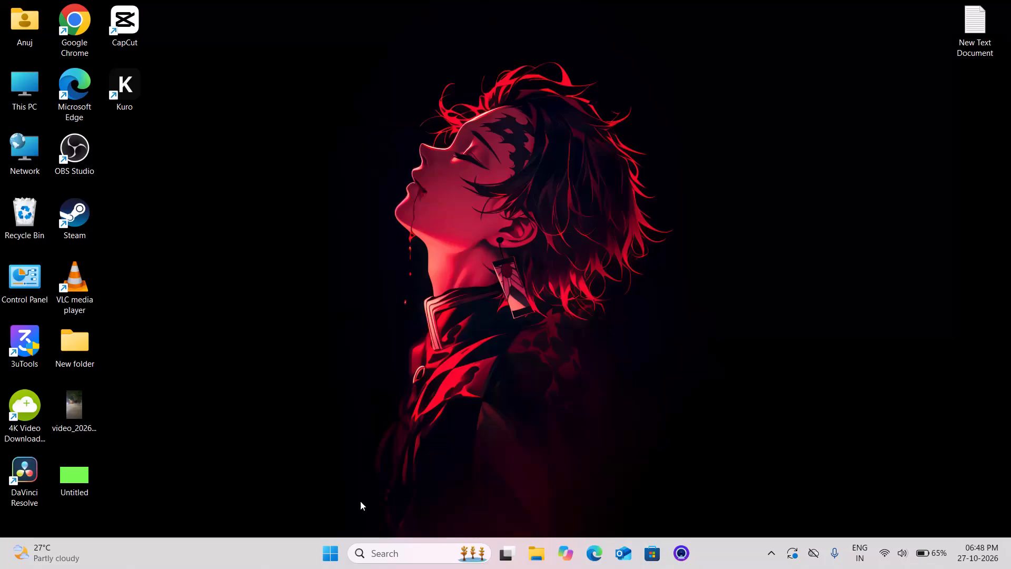
# Switch to Google Chrome and open the YouTube home page.
pyautogui.doubleClick(55, 30)
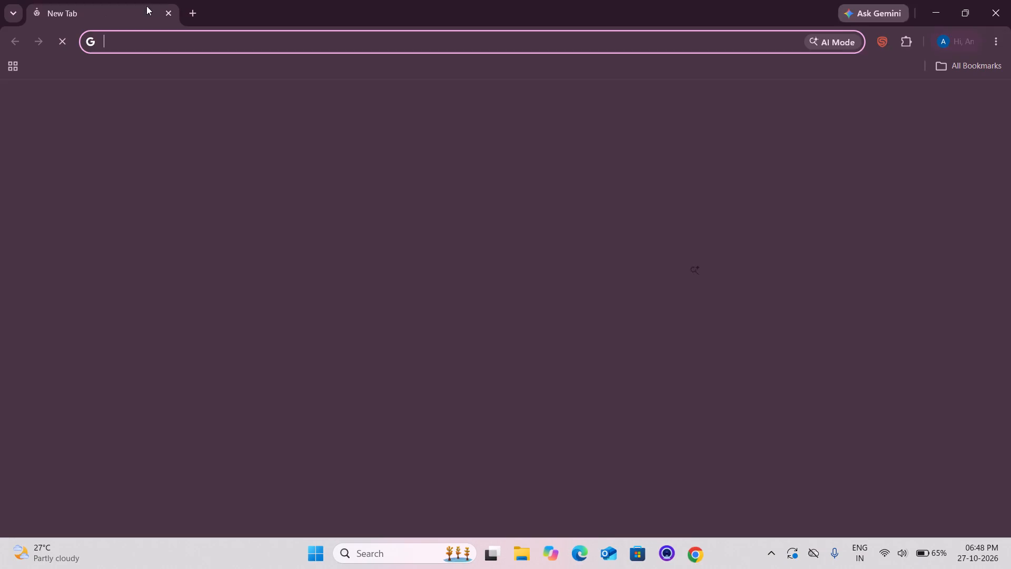
pyautogui.click(575, 409)
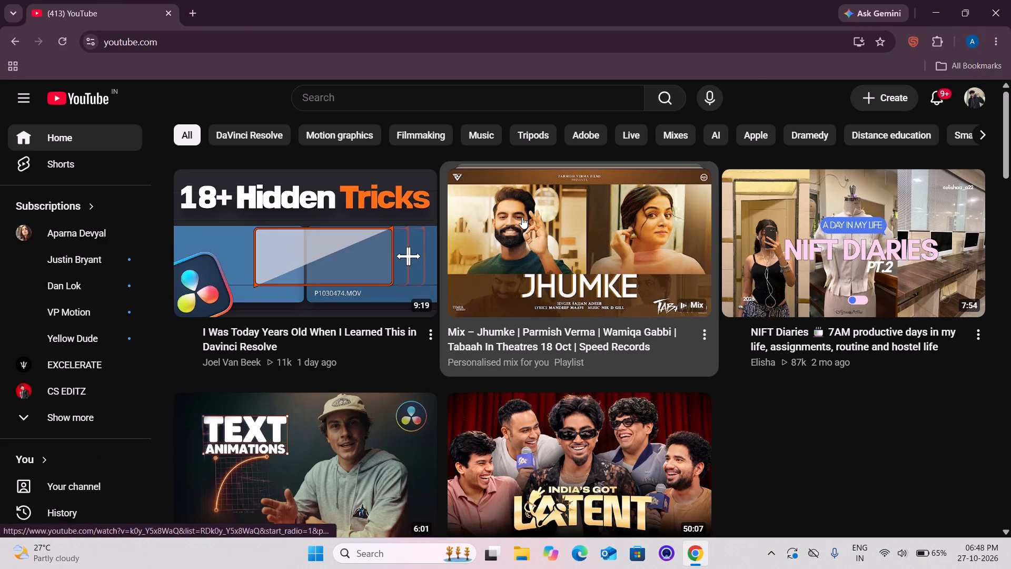
# Search YouTube for "flash transition davinci resolve", reusing that earlier search suggestion.
pyautogui.click(412, 95)
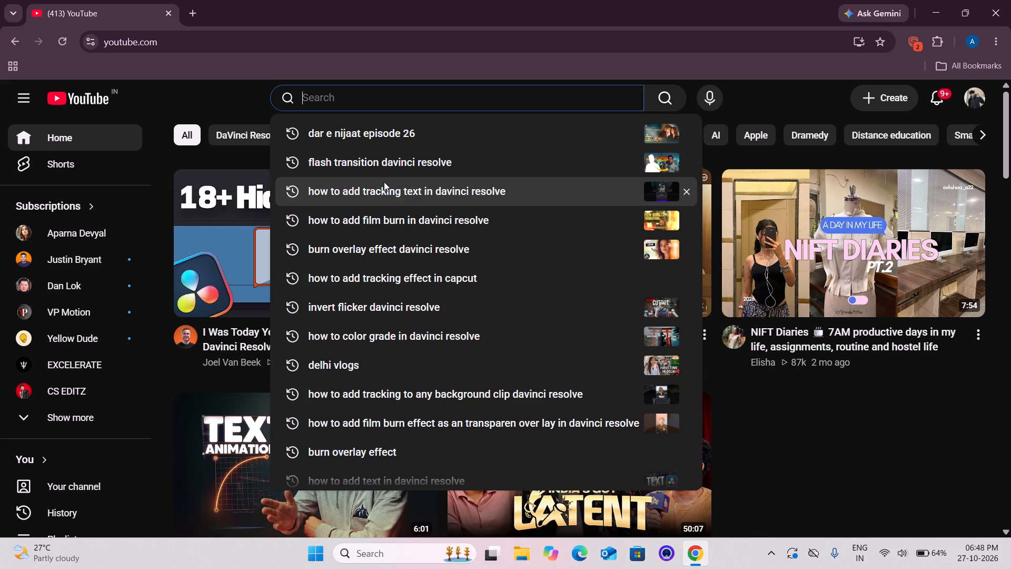
pyautogui.click(362, 155)
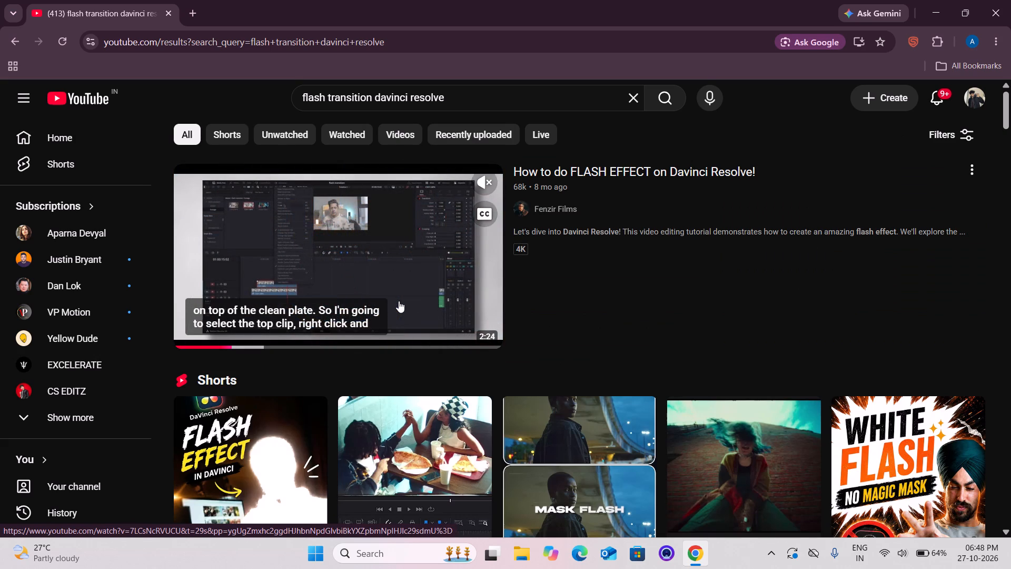
# Look through the video and Shorts results for a DaVinci Resolve flash effect tutorial.
pyautogui.scroll(-1, 392, 386)
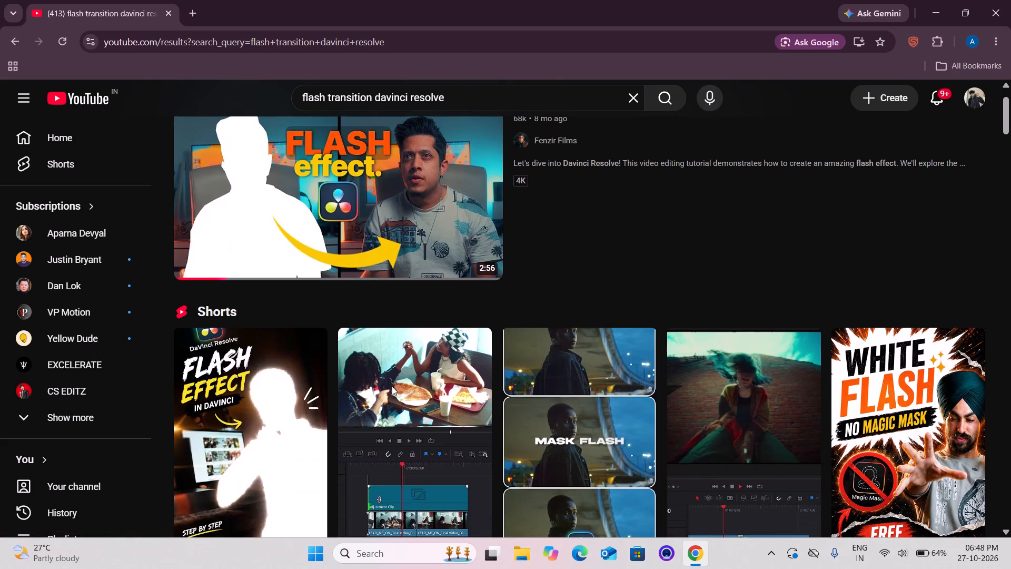
pyautogui.scroll(-2, 392, 386)
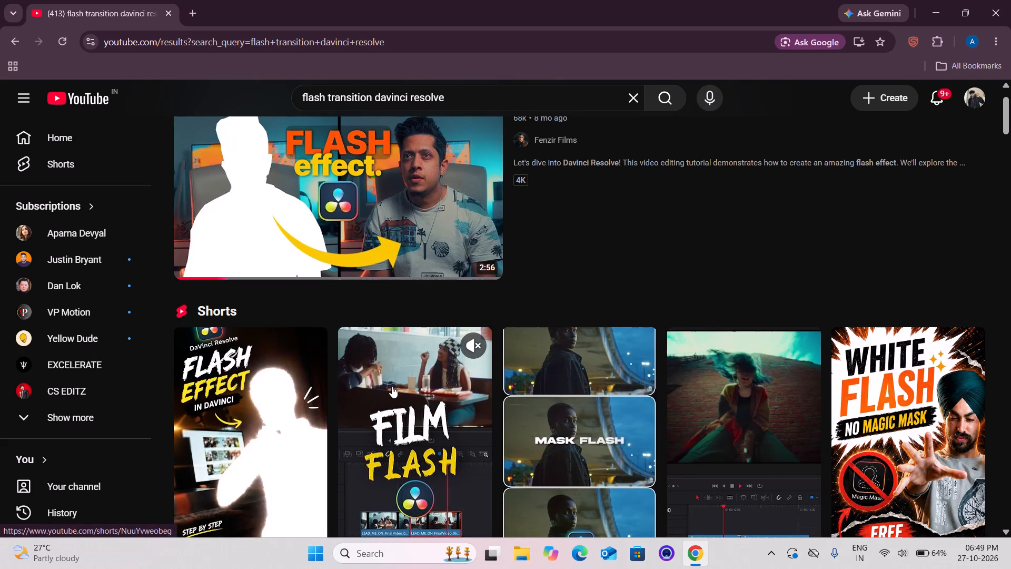
pyautogui.scroll(-1, 392, 386)
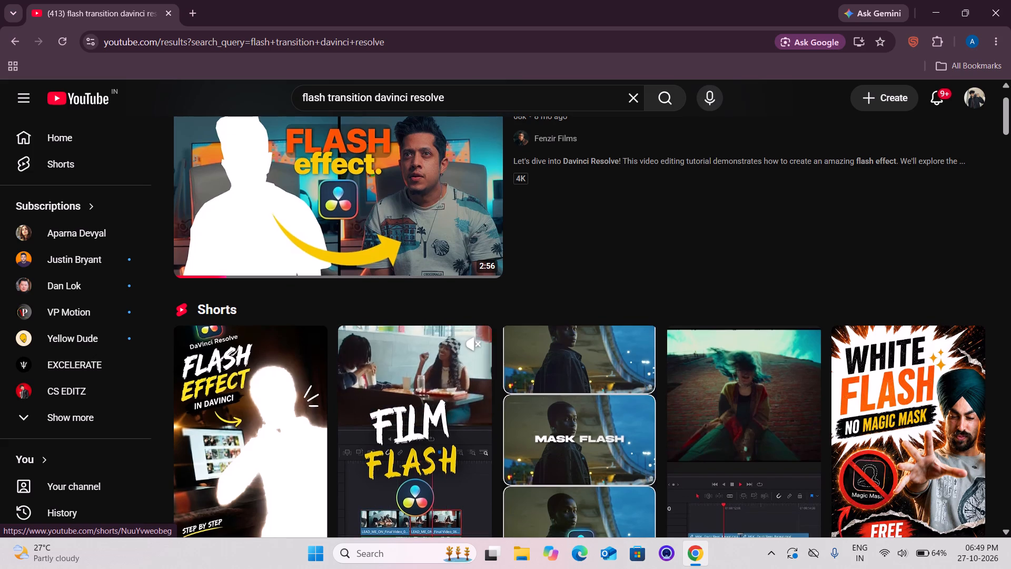
pyautogui.scroll(-1, 392, 386)
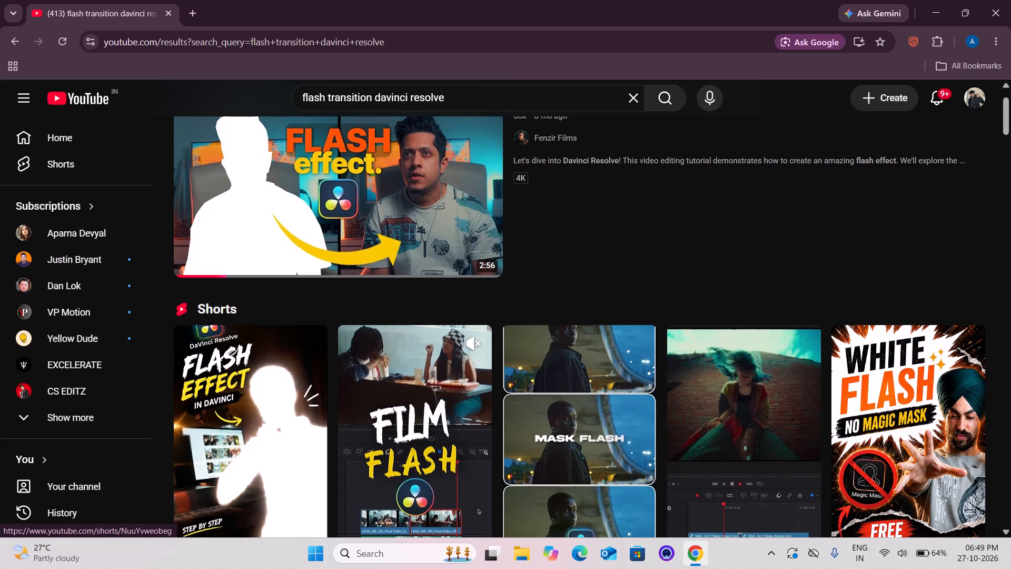
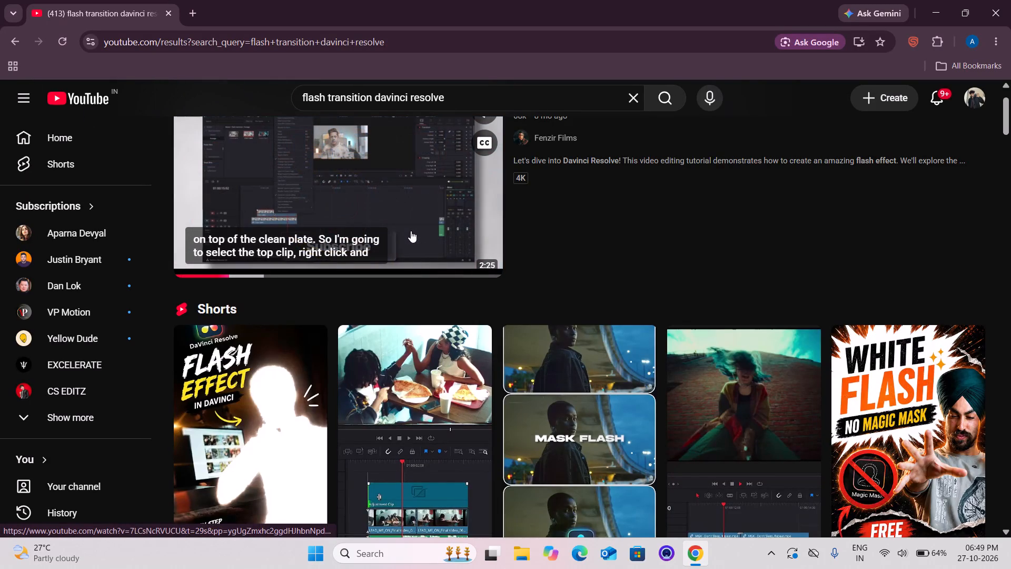
# Compare the flash effect and transition tutorials in the search results, including the film flash and flicker reveal videos.
pyautogui.scroll(-1, 425, 249)
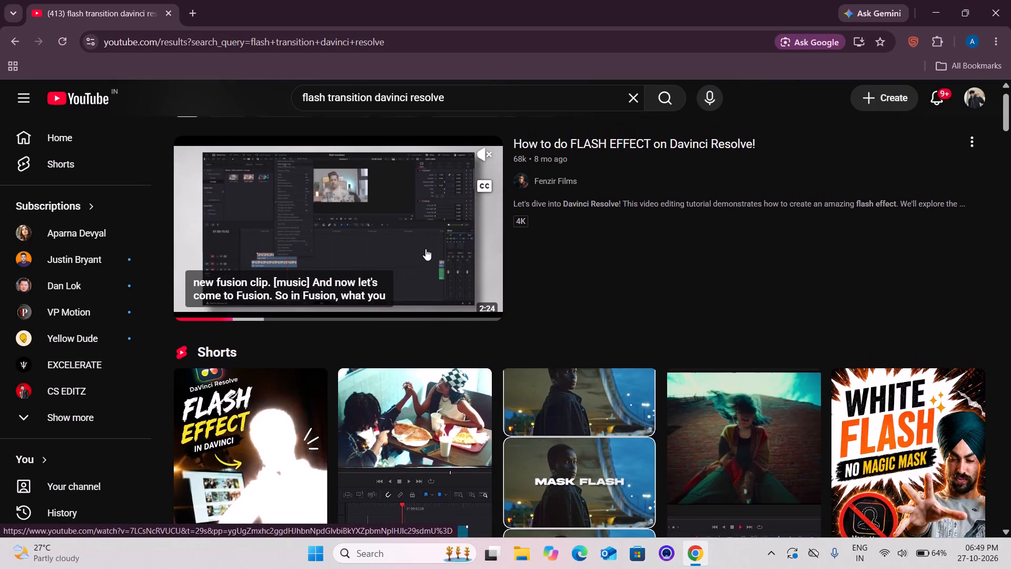
pyautogui.scroll(-3, 425, 249)
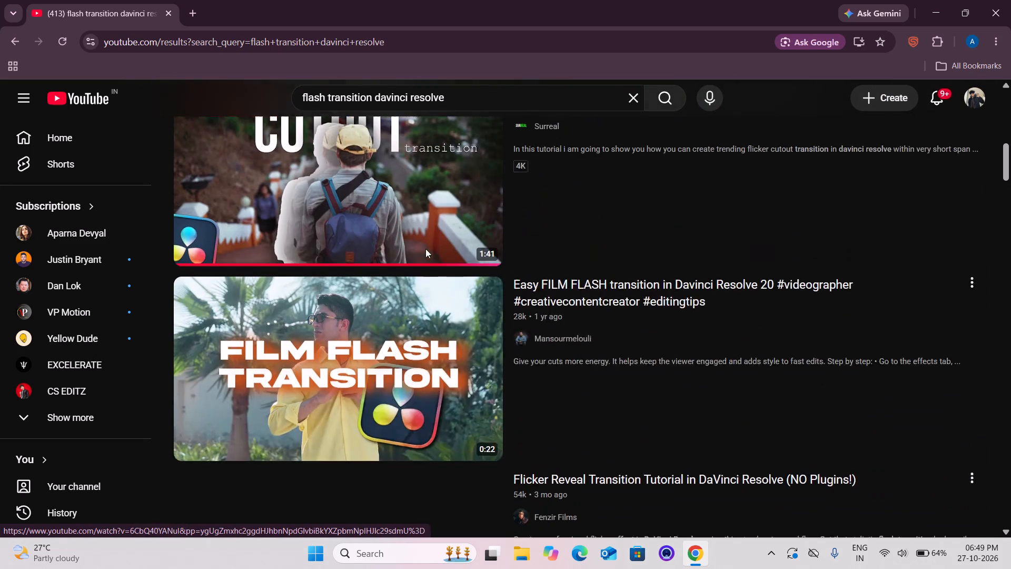
pyautogui.scroll(-2, 425, 249)
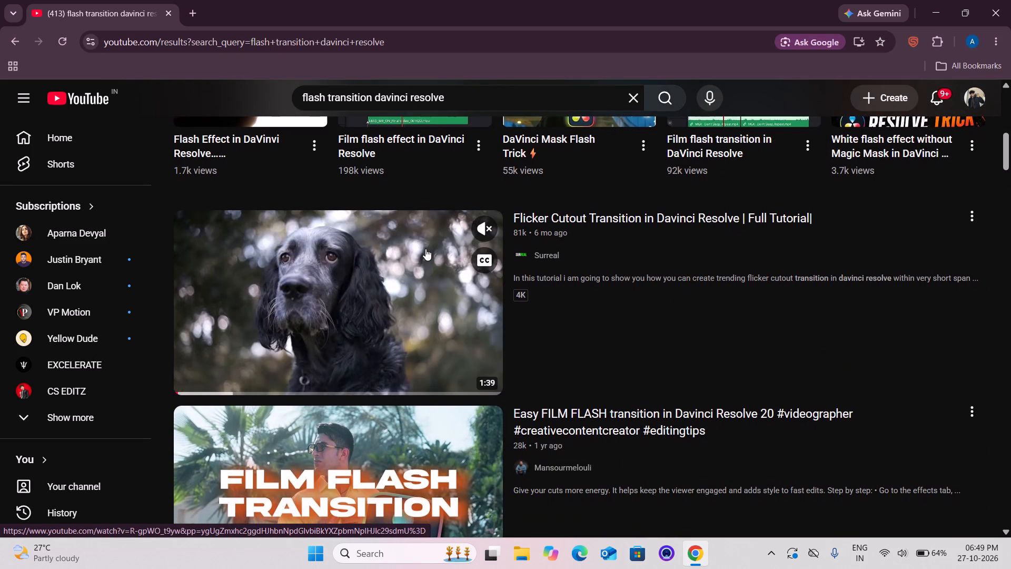
pyautogui.scroll(-1, 425, 249)
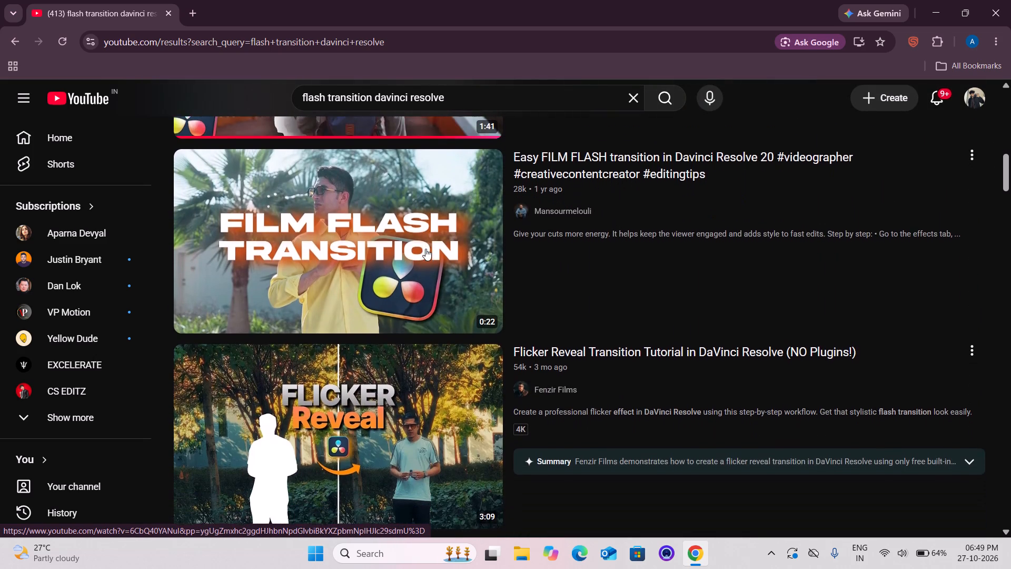
pyautogui.scroll(-1, 425, 249)
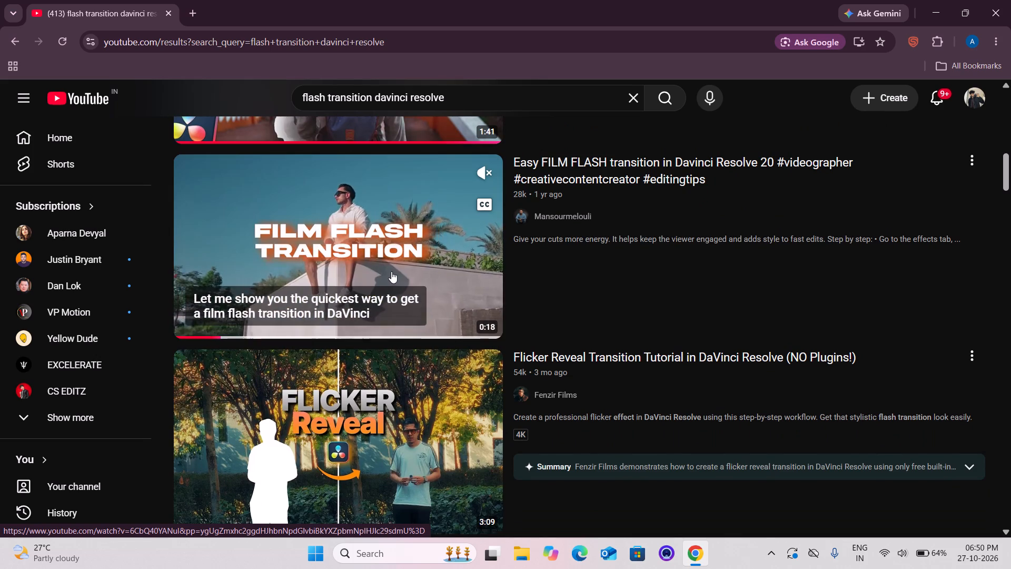
pyautogui.scroll(8, 391, 271)
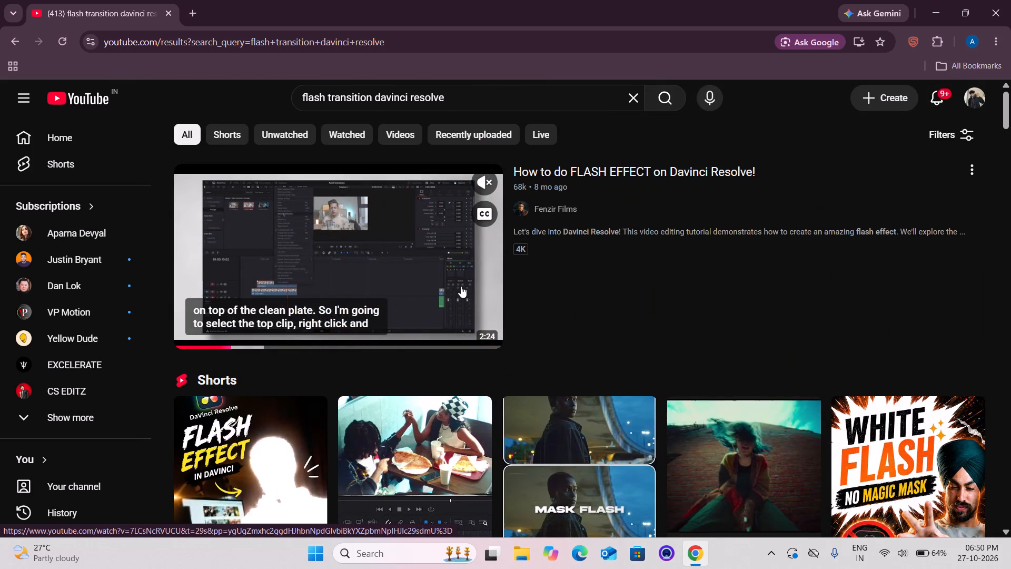
# Open the Fenzir Films video "How to do FLASH EFFECT on Davinci Resolve!" and pause it at about 0:37.
pyautogui.click(461, 286)
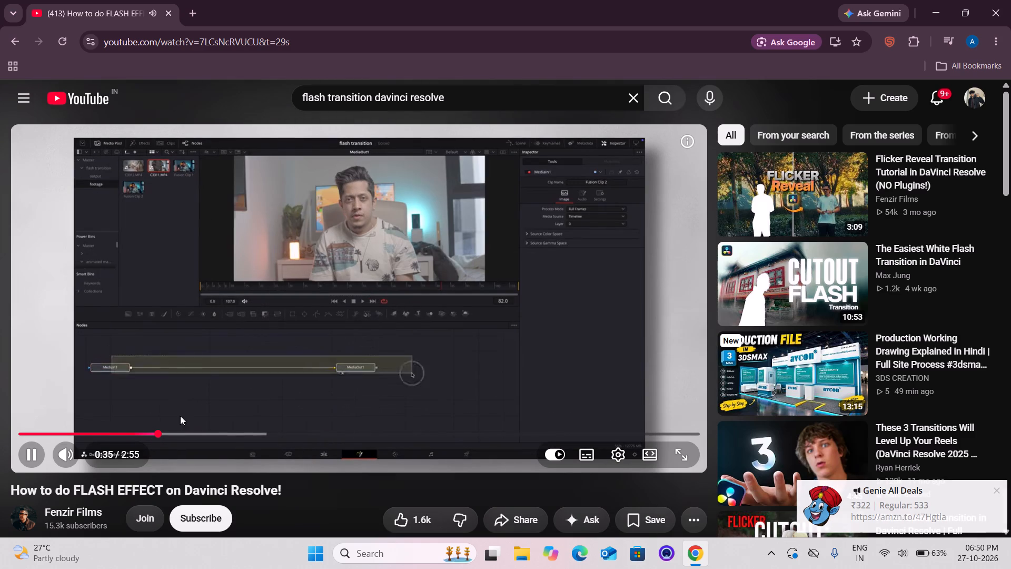
pyautogui.click(263, 341)
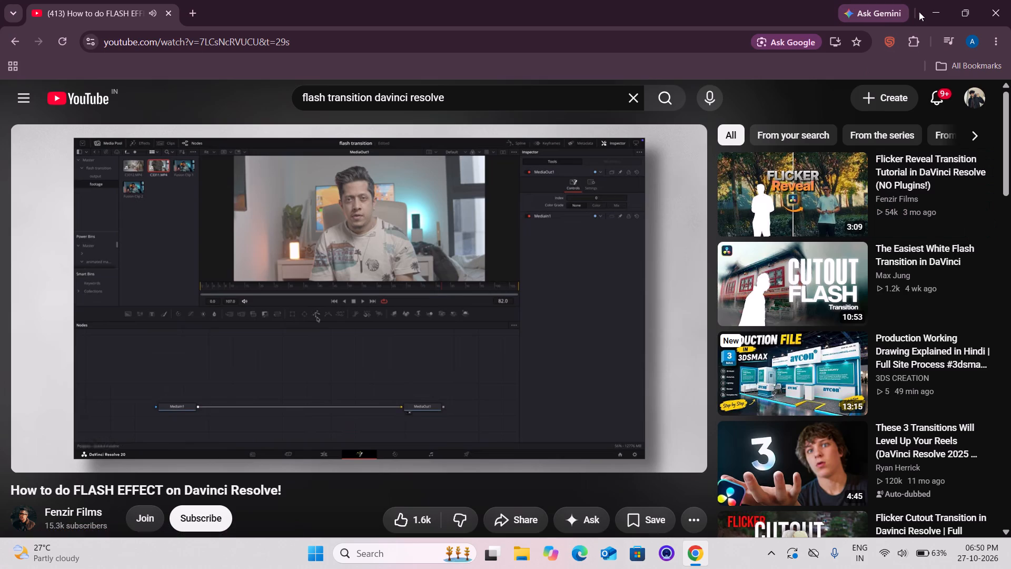
# Minimise the browser and launch DaVinci Resolve from the desktop.
pyautogui.click(933, 12)
pyautogui.doubleClick(25, 482)
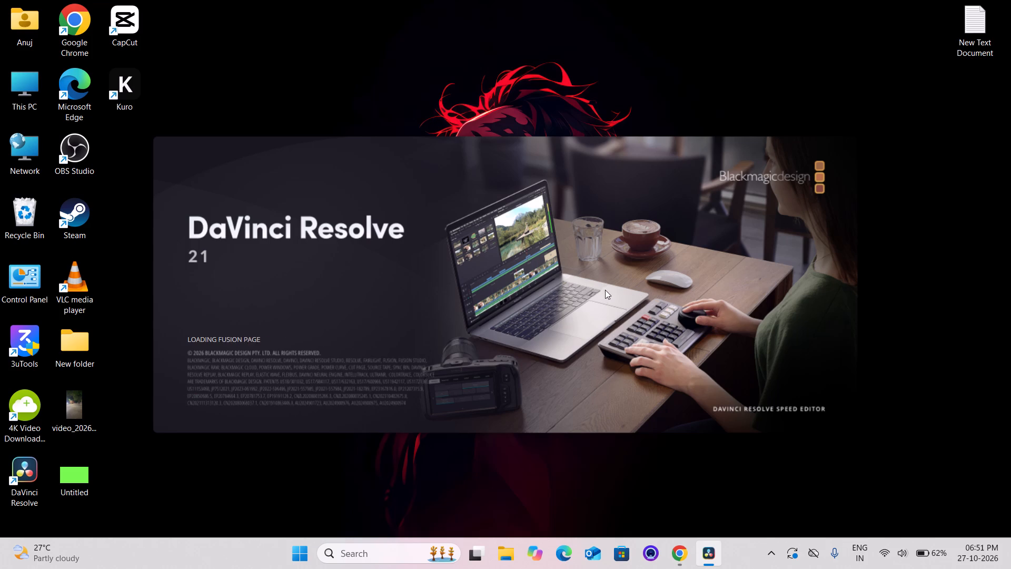
pyautogui.click(816, 183)
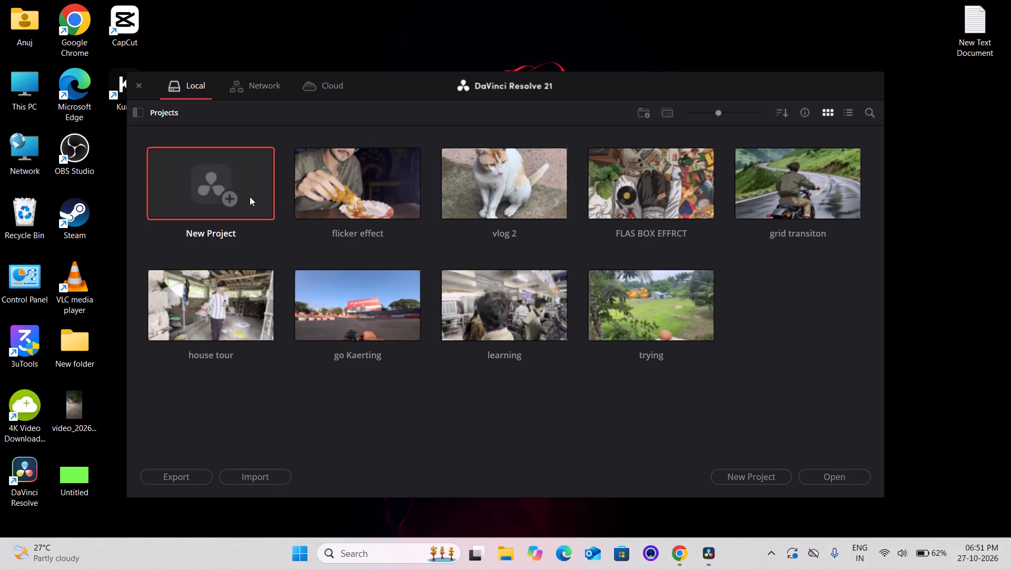
# Create a new local project named "flash".
pyautogui.doubleClick(250, 197)
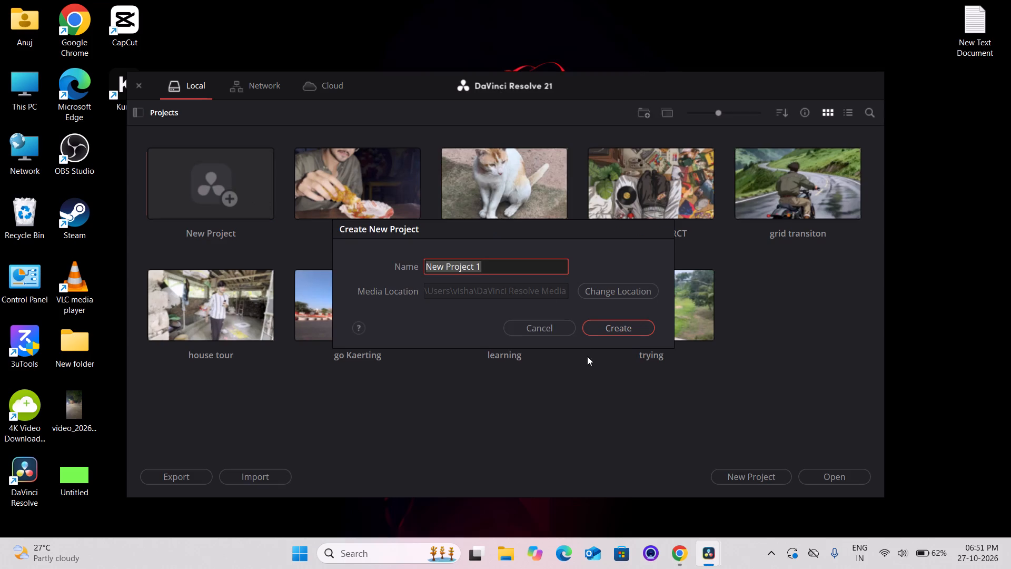
pyautogui.click(526, 269)
pyautogui.click(382, 204)
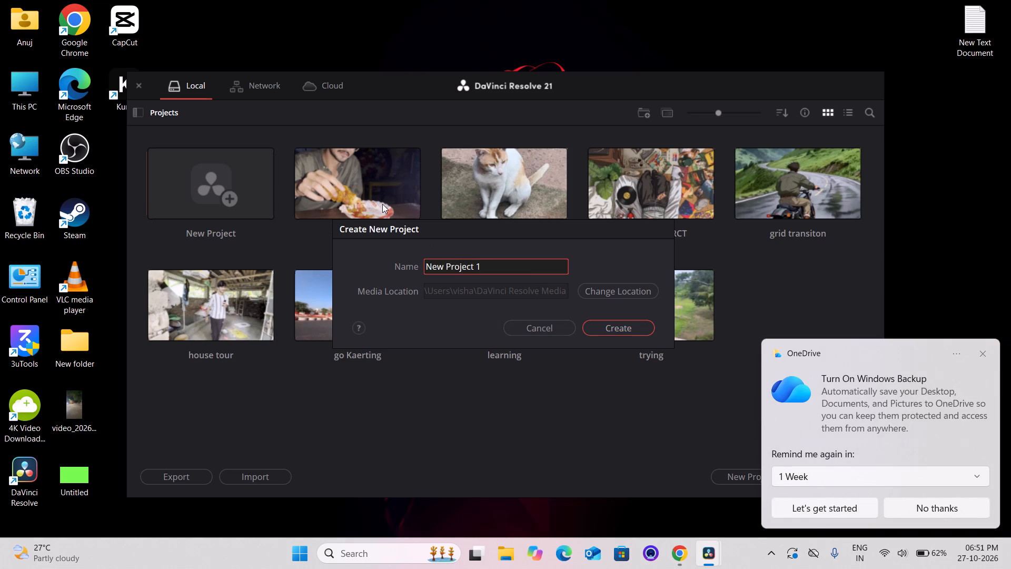
pyautogui.click(497, 262)
pyautogui.moveTo(497, 263); pyautogui.dragTo(475, 264)
pyautogui.moveTo(475, 264); pyautogui.dragTo(408, 260)
pyautogui.press('BackSpace')
pyautogui.write('flash')
pyautogui.press('space')
pyautogui.press('Return')
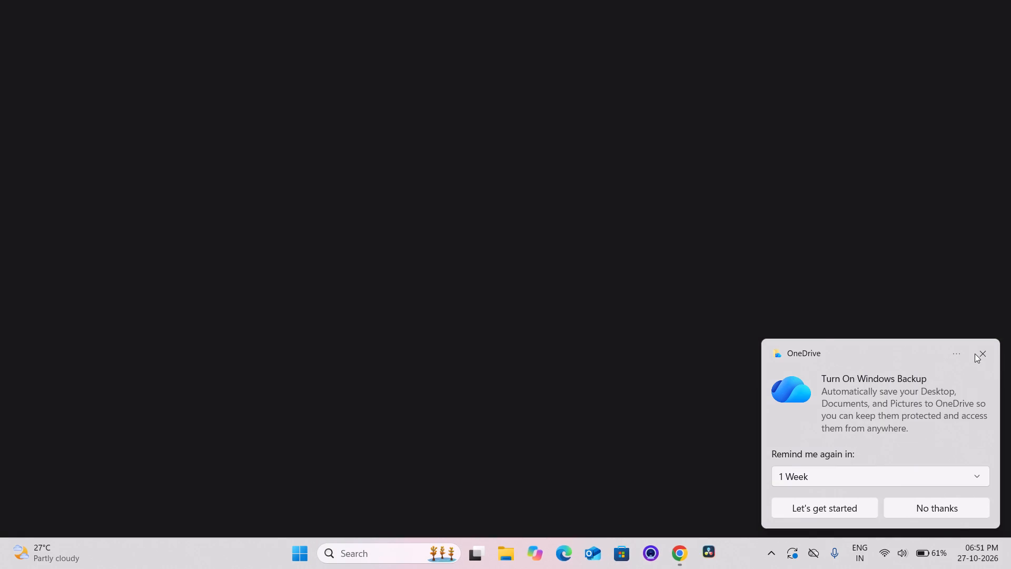
# Dismiss the OneDrive Windows Backup reminder.
pyautogui.click(980, 354)
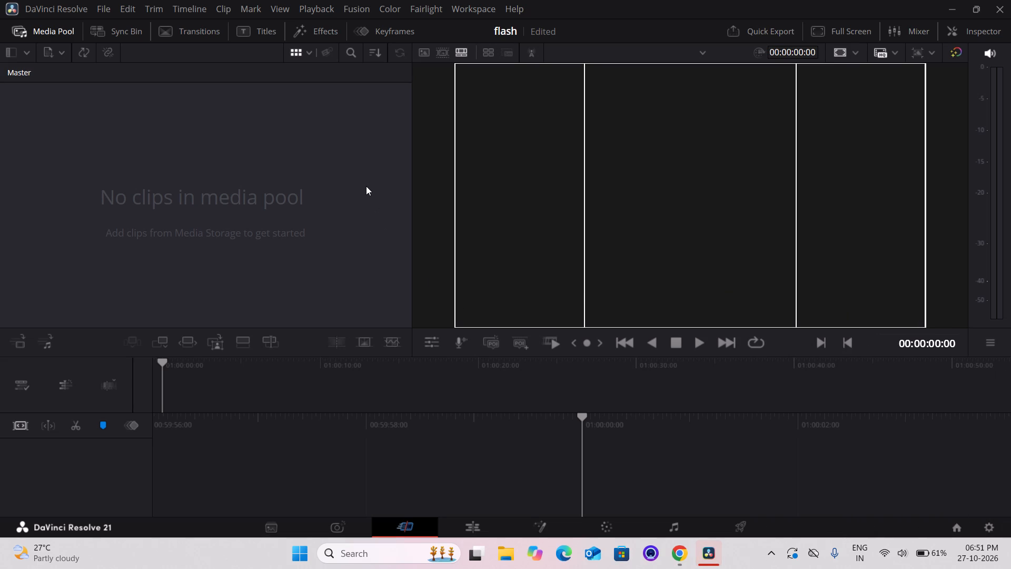
# Minimise DaVinci Resolve, open File Explorer from This PC and go to the Downloads folder.
pyautogui.click(948, 11)
pyautogui.doubleClick(22, 80)
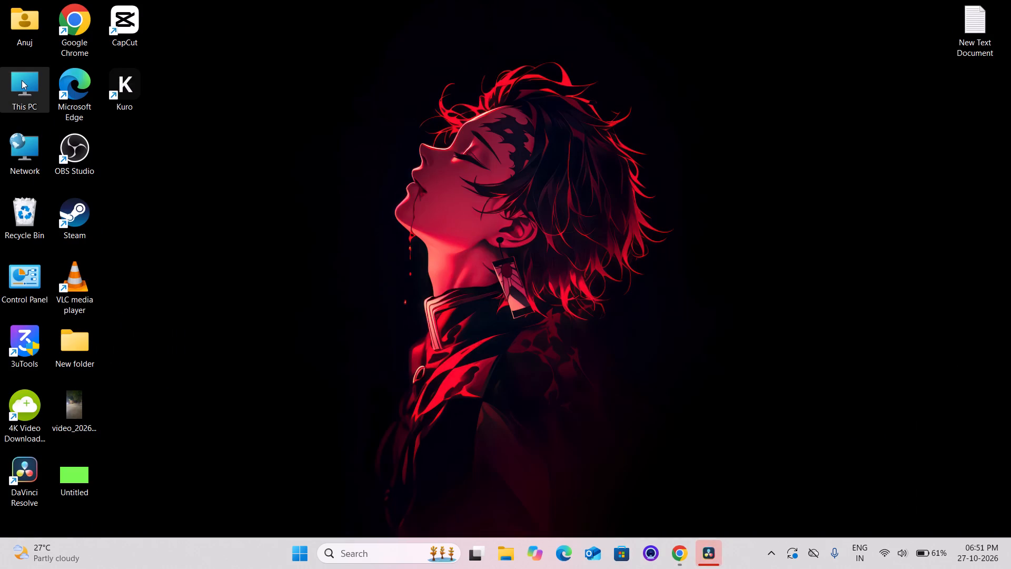
pyautogui.click(46, 256)
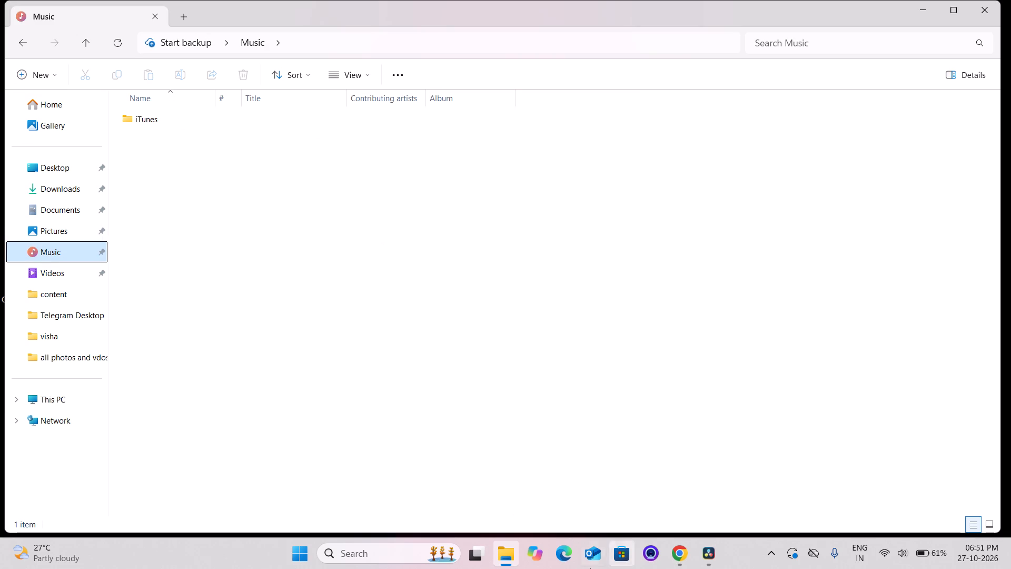
pyautogui.click(77, 293)
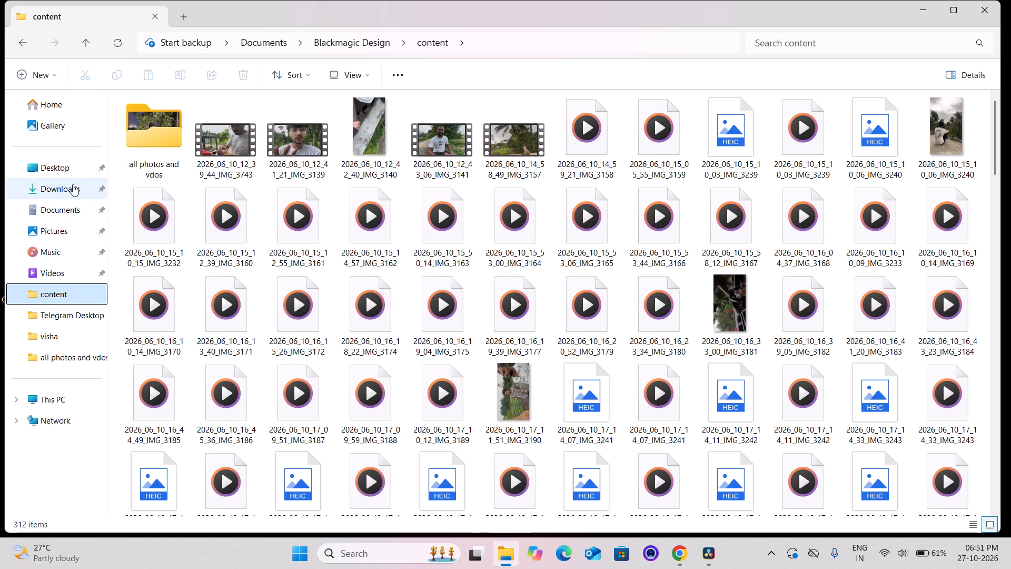
pyautogui.click(73, 184)
pyautogui.click(70, 211)
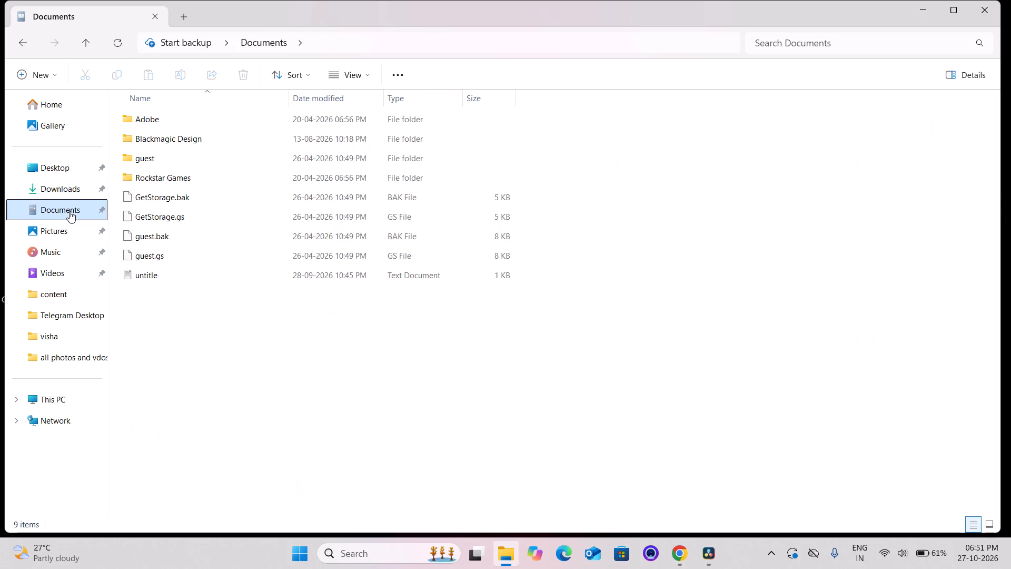
pyautogui.click(73, 191)
pyautogui.scroll(-1, 228, 341)
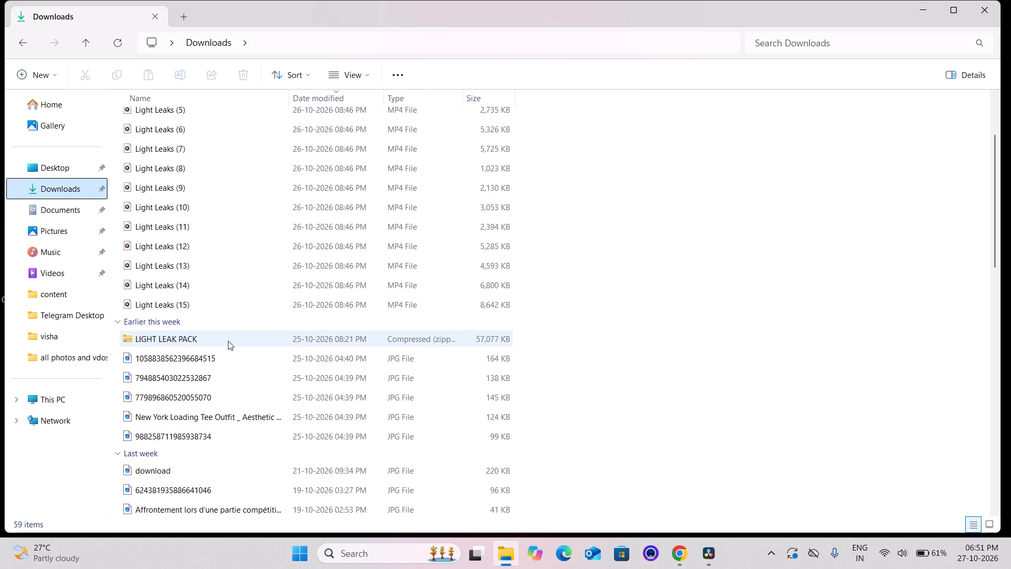
pyautogui.scroll(-2, 228, 341)
pyautogui.doubleClick(215, 332)
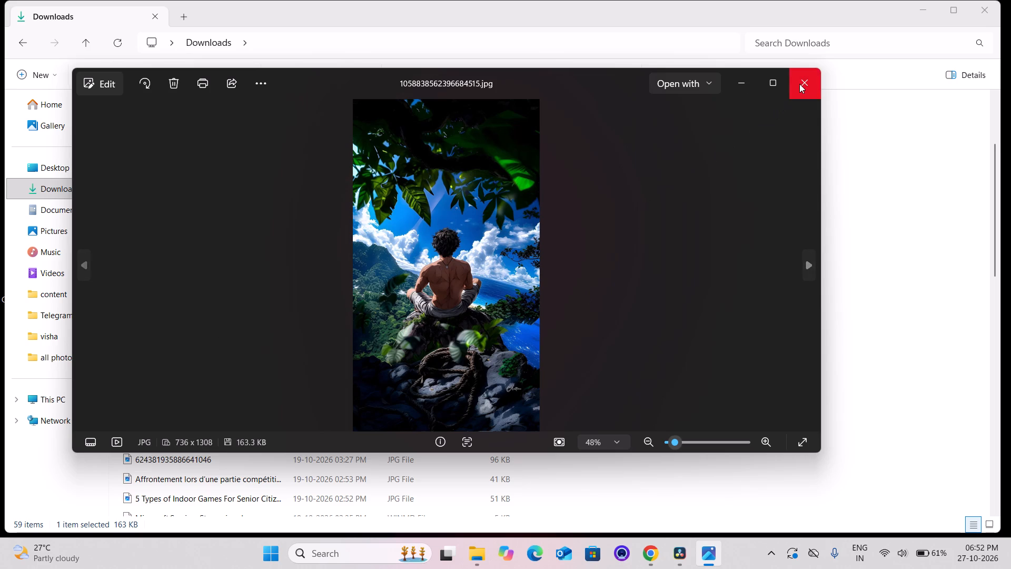
pyautogui.click(799, 84)
pyautogui.doubleClick(229, 339)
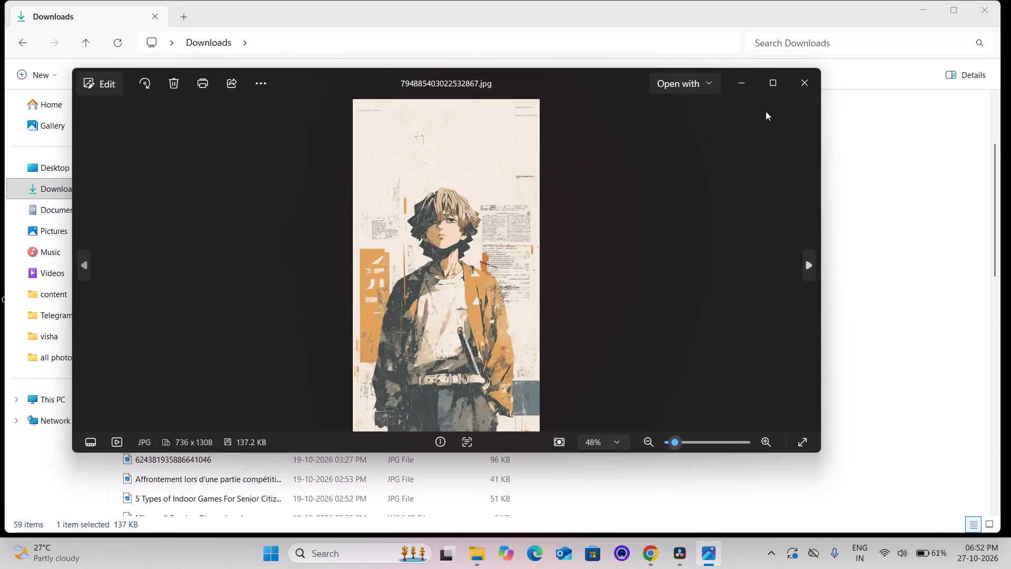
pyautogui.click(801, 93)
pyautogui.doubleClick(239, 329)
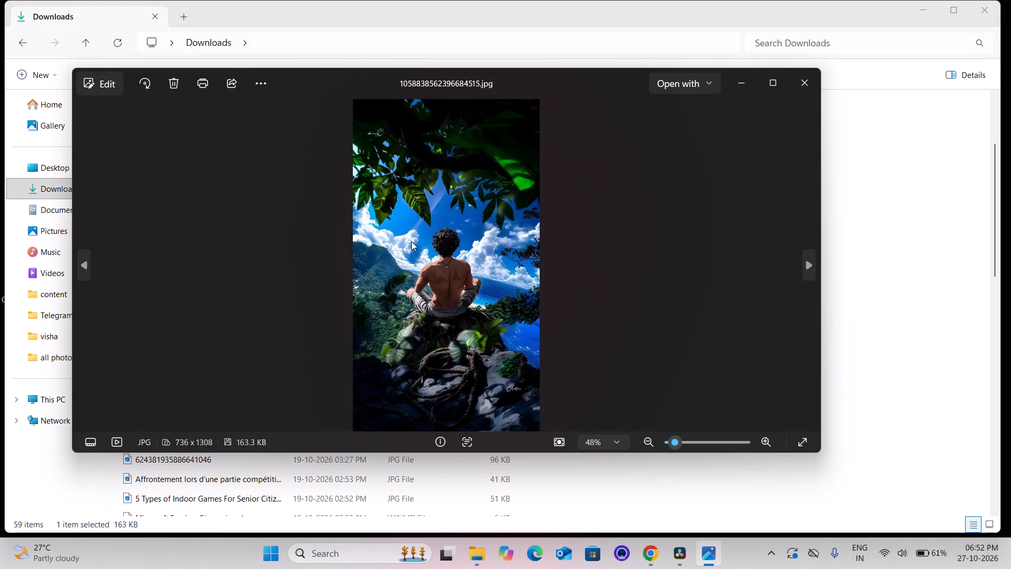
pyautogui.click(795, 93)
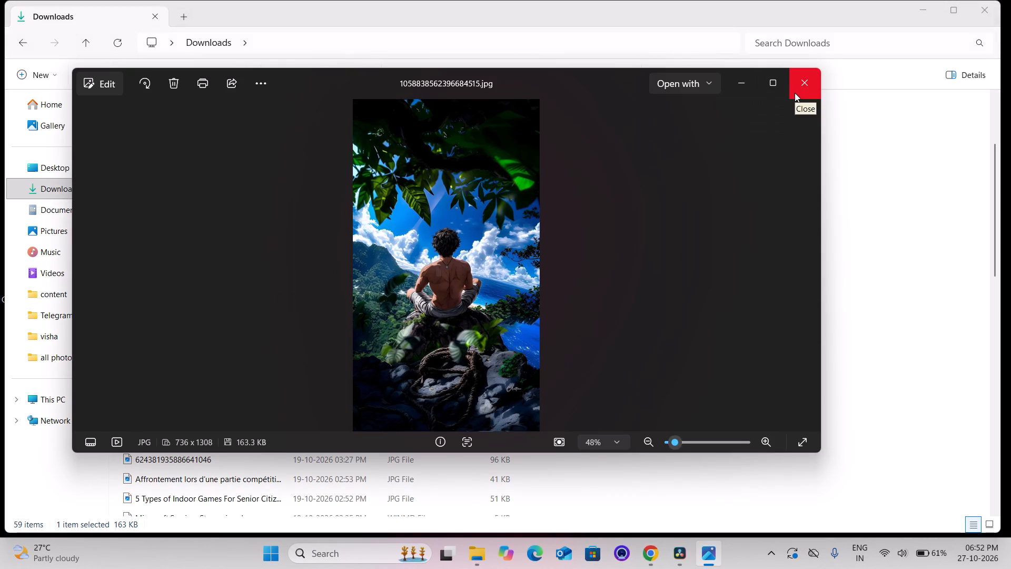
pyautogui.doubleClick(282, 365)
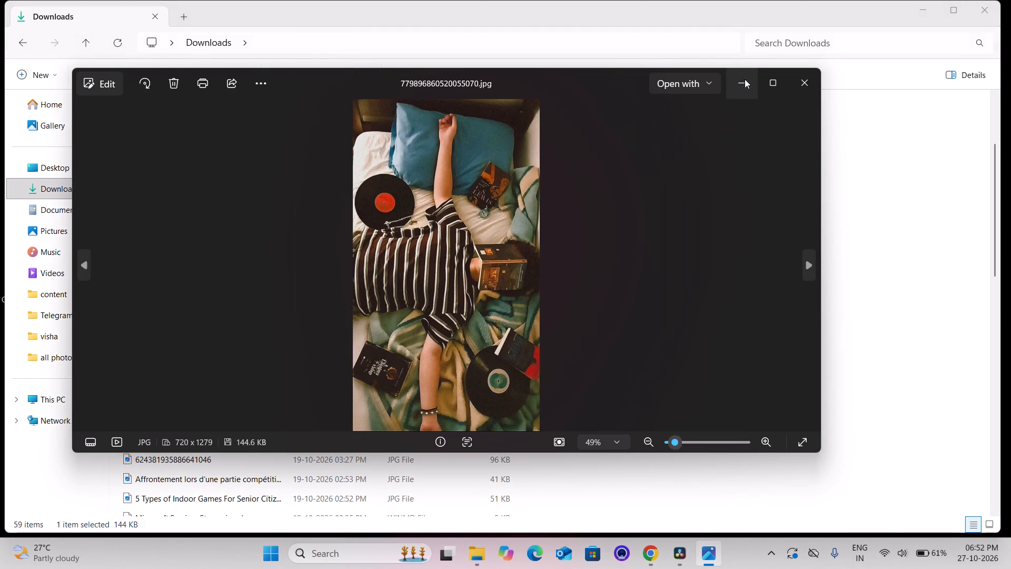
pyautogui.click(792, 89)
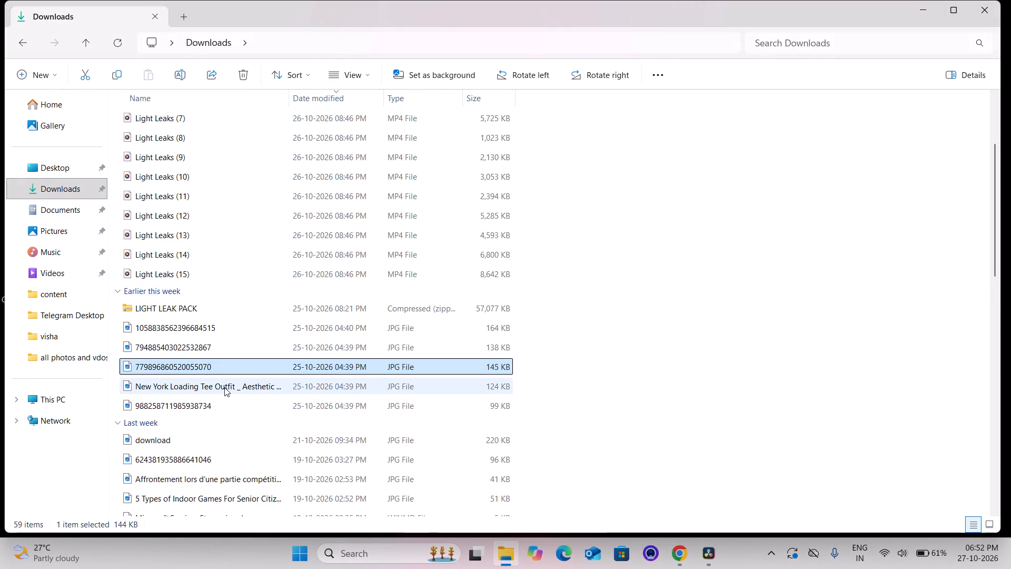
pyautogui.doubleClick(224, 387)
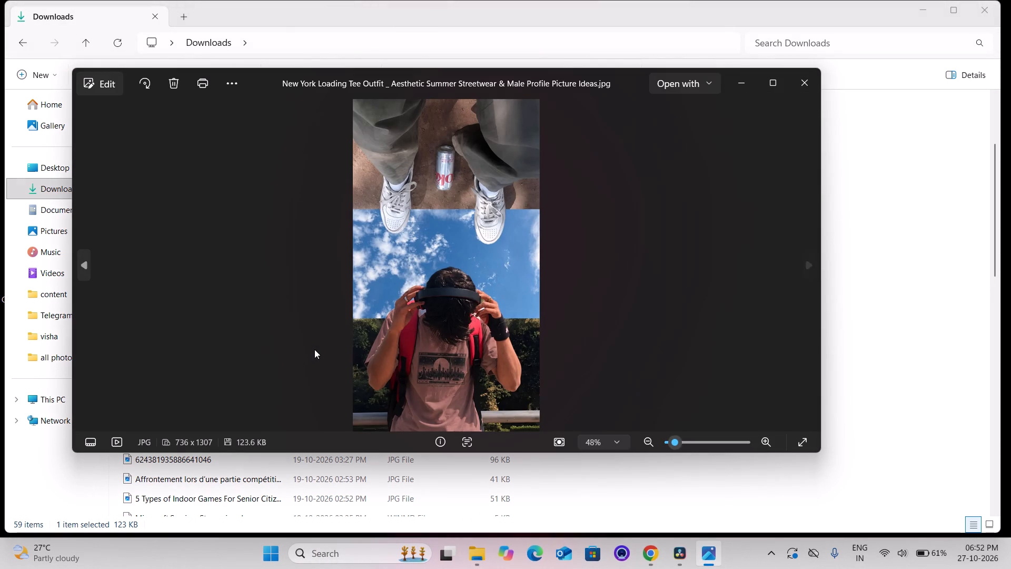
pyautogui.hscroll(-2, 430, 339)
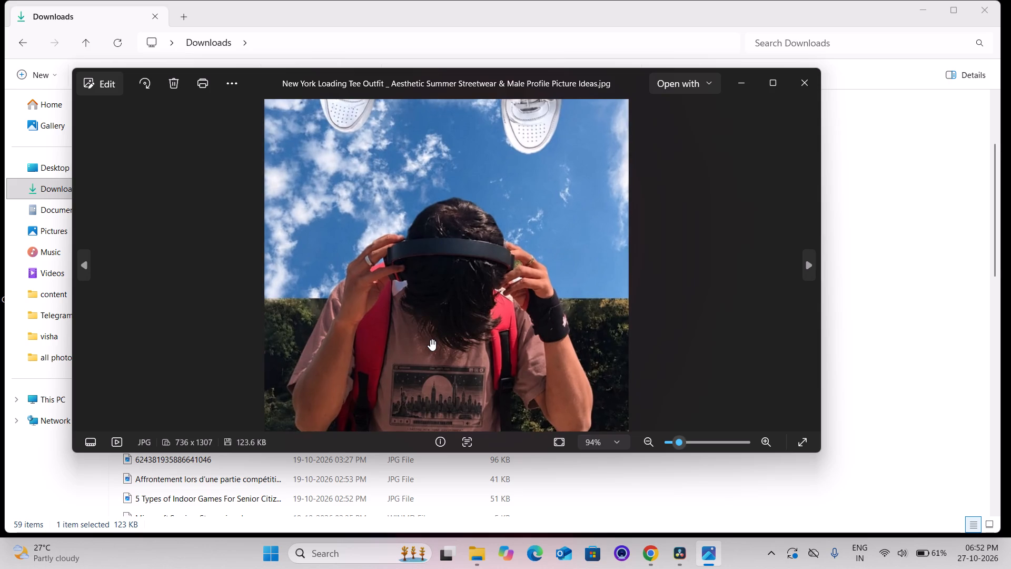
pyautogui.hscroll(3, 430, 339)
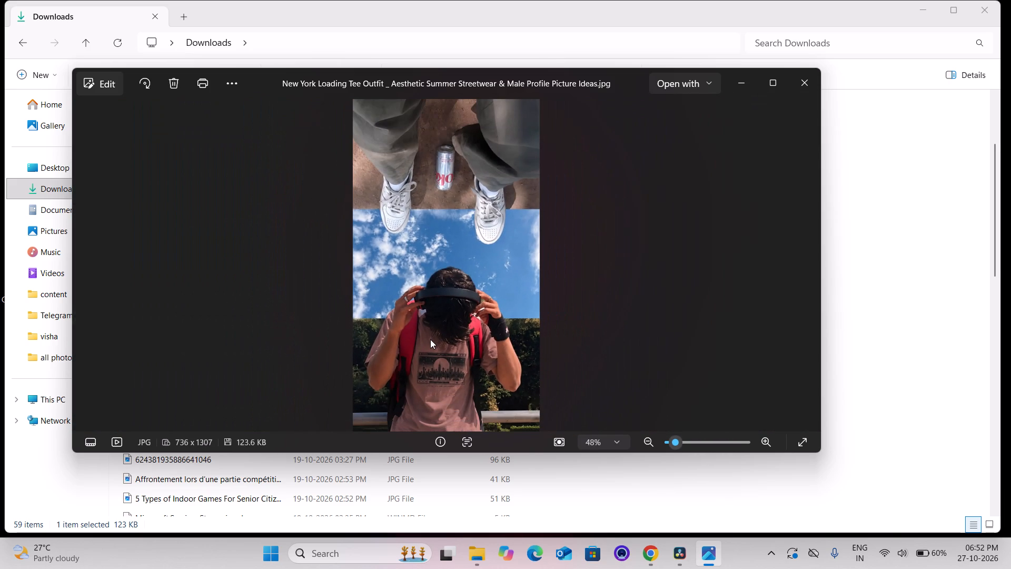
pyautogui.hscroll(1, 430, 339)
pyautogui.click(804, 85)
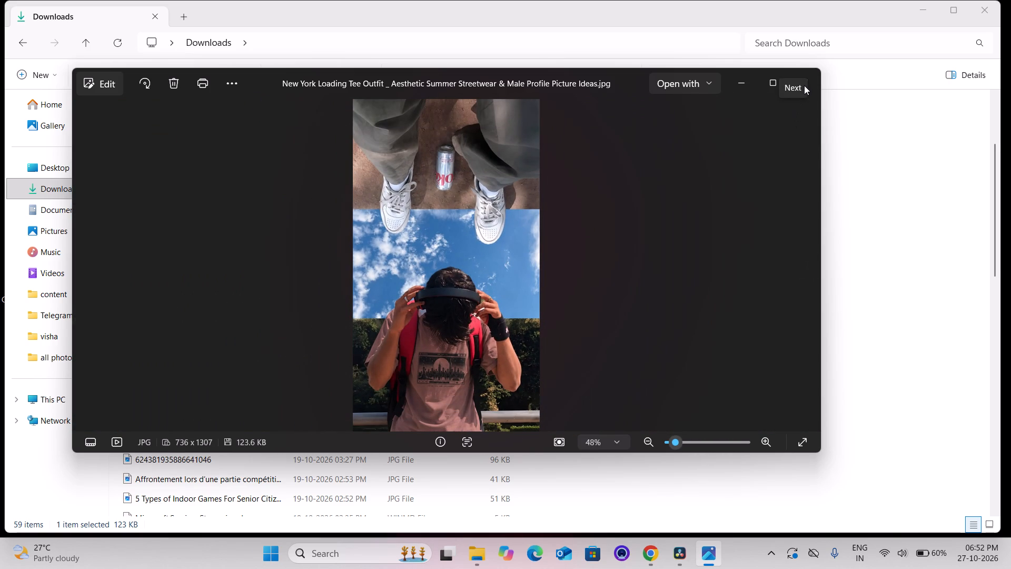
pyautogui.click(807, 78)
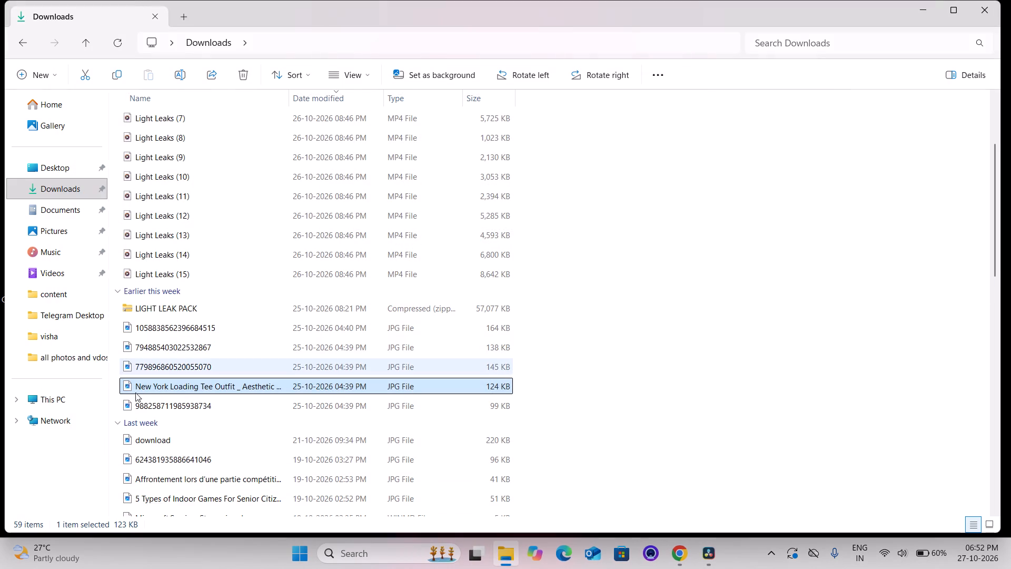
pyautogui.doubleClick(150, 354)
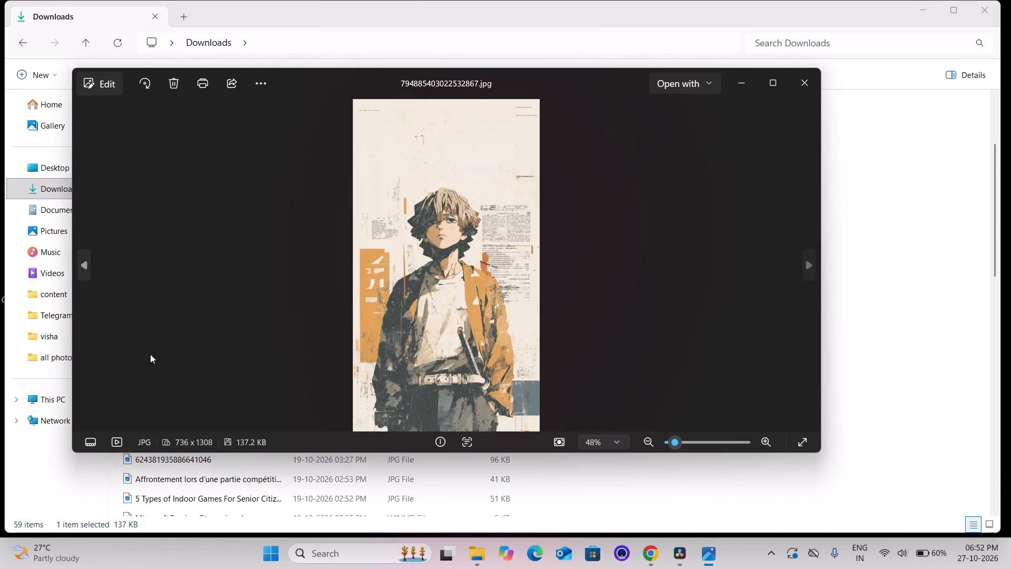
pyautogui.click(808, 87)
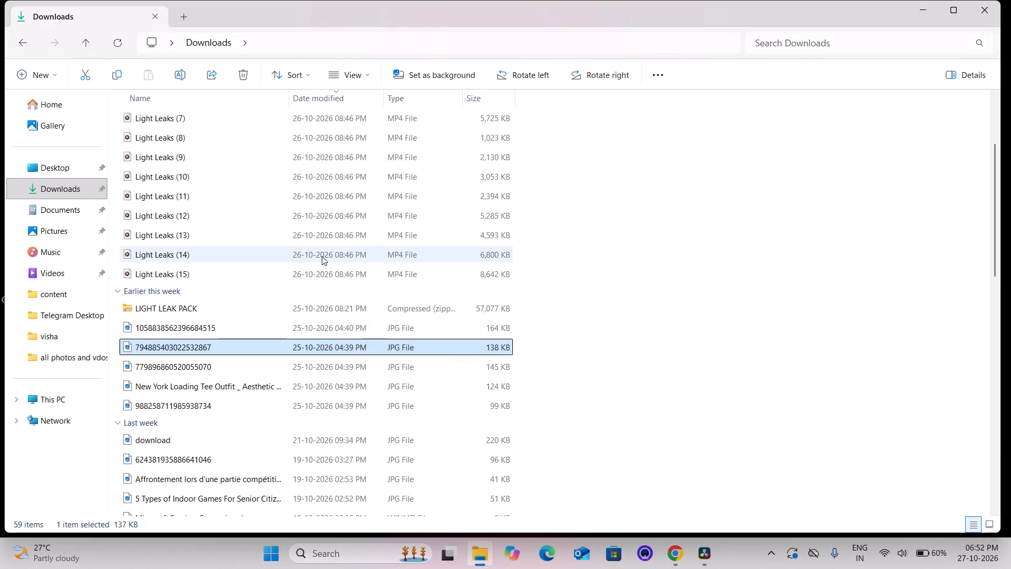
pyautogui.doubleClick(241, 327)
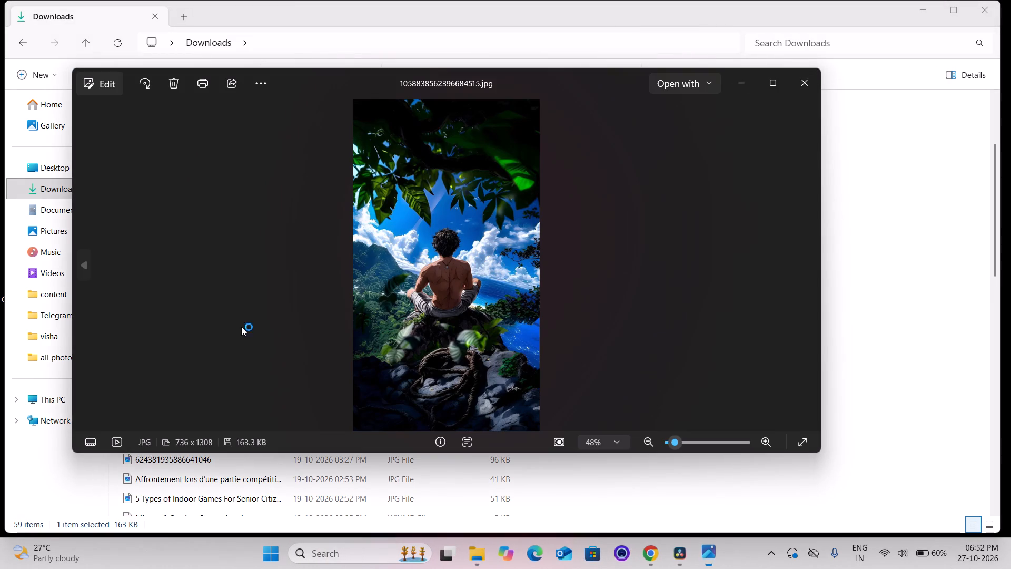
pyautogui.click(800, 81)
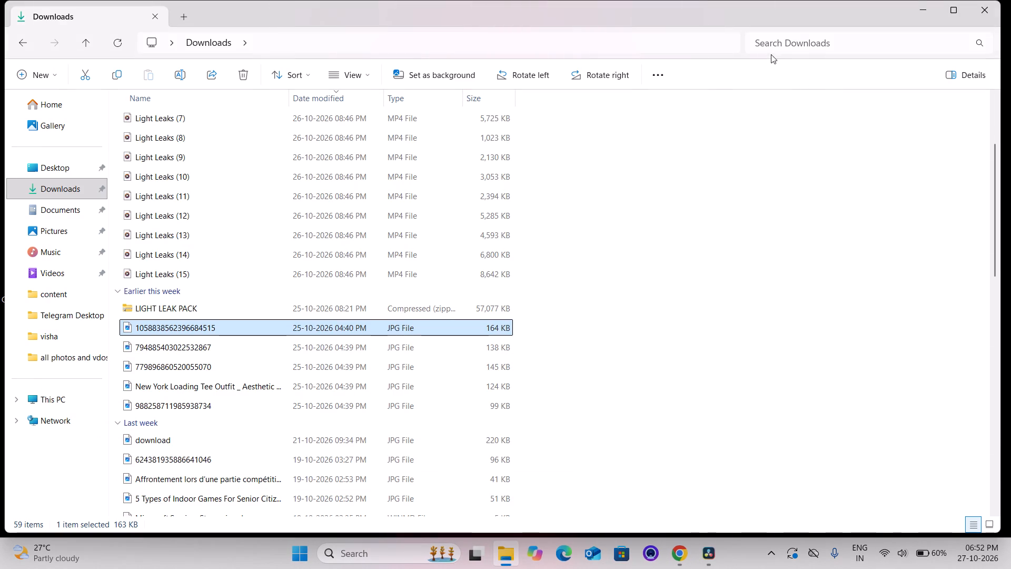
pyautogui.moveTo(370, 326); pyautogui.dragTo(192, 254)
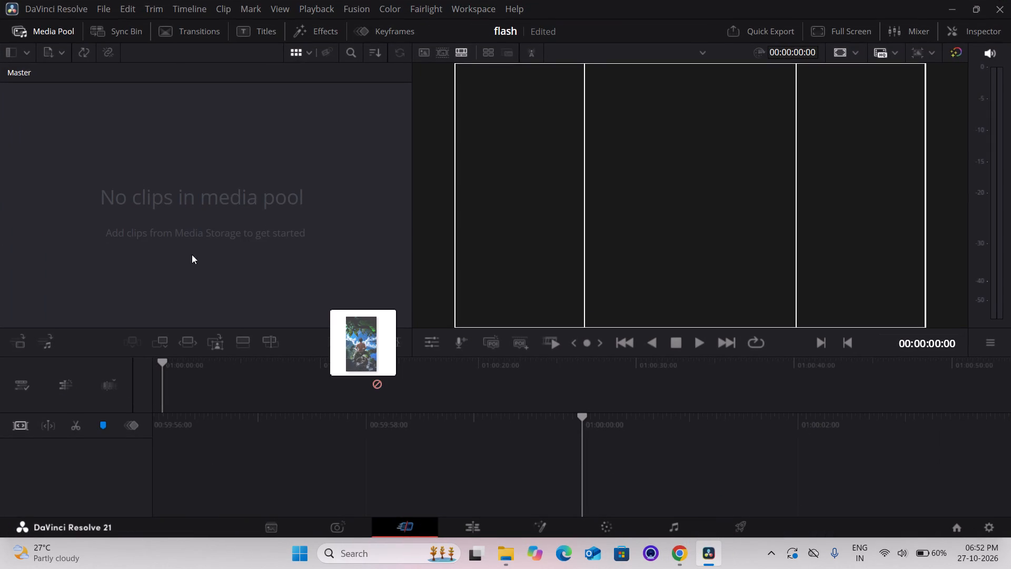
pyautogui.moveTo(192, 254); pyautogui.dragTo(183, 210)
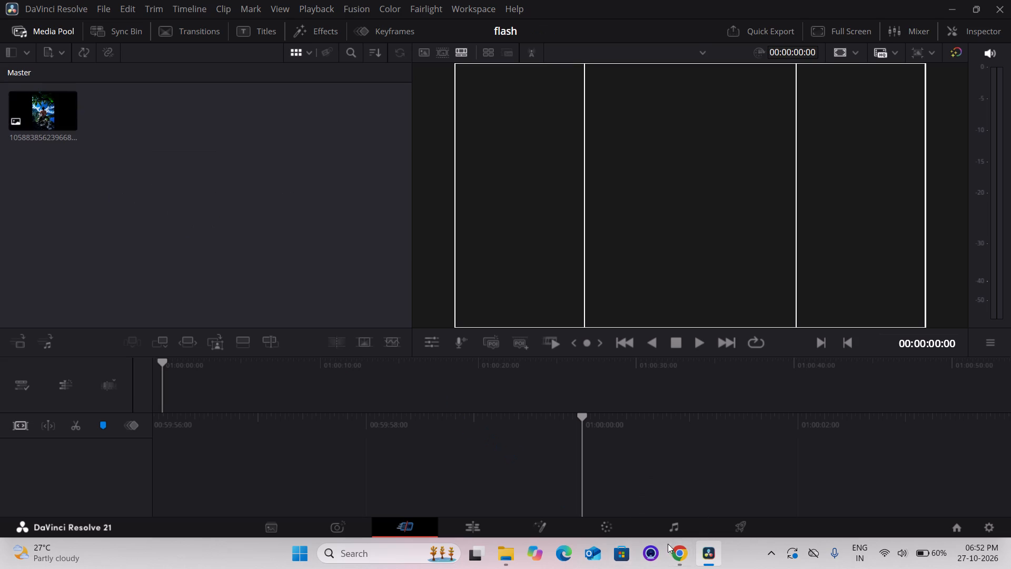
pyautogui.click(501, 547)
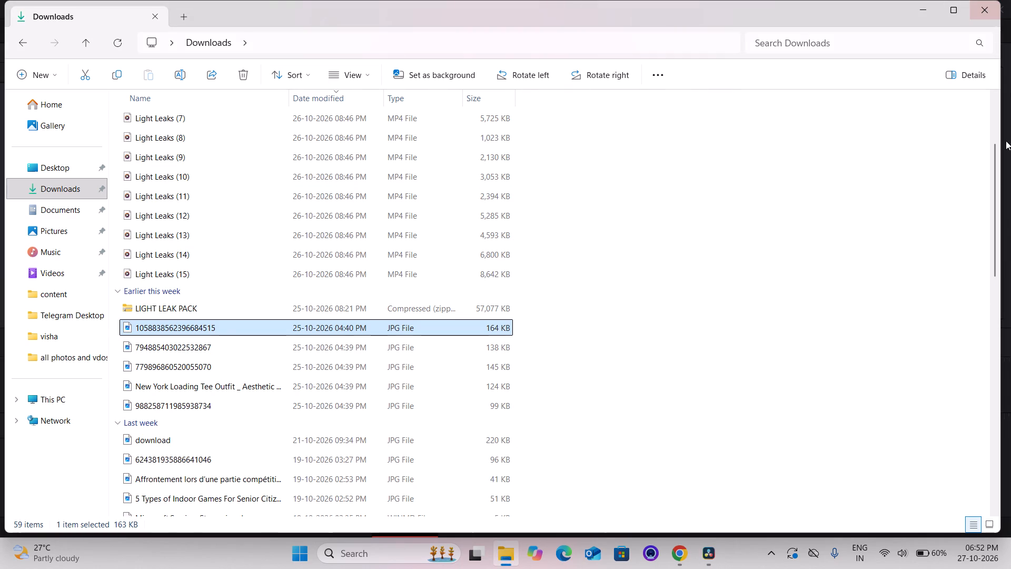
pyautogui.doubleClick(383, 391)
pyautogui.click(805, 77)
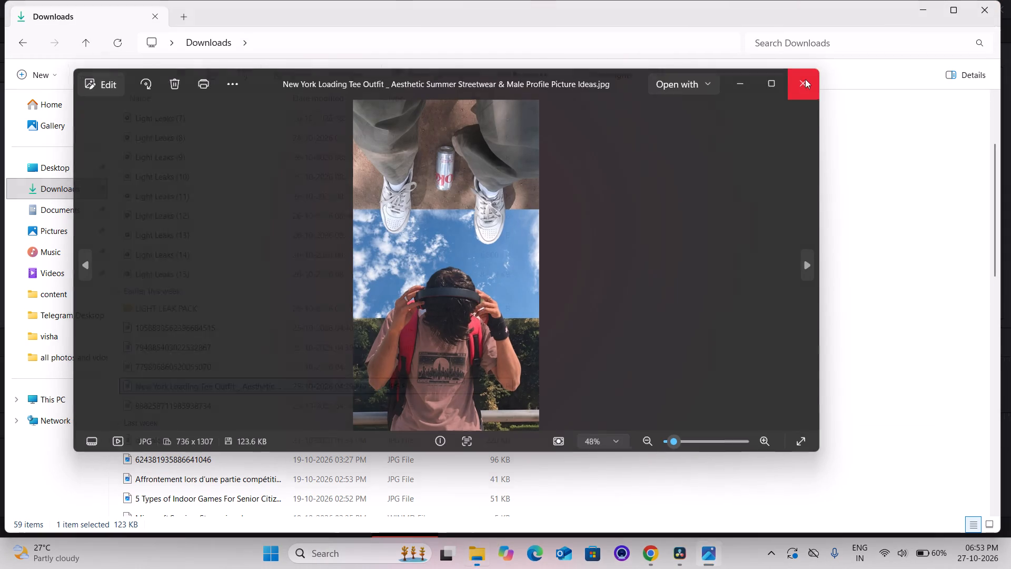
pyautogui.doubleClick(308, 410)
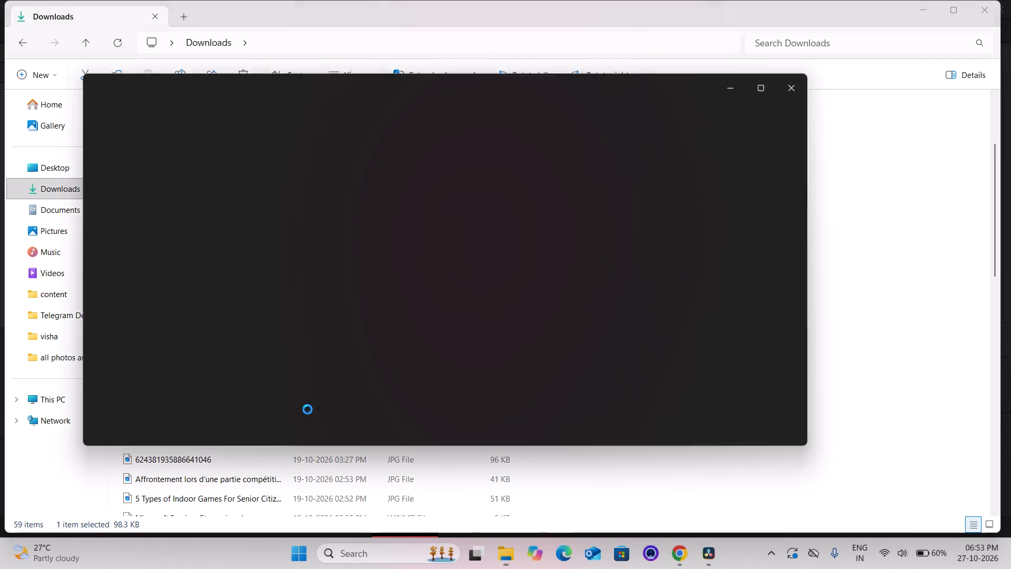
pyautogui.click(806, 93)
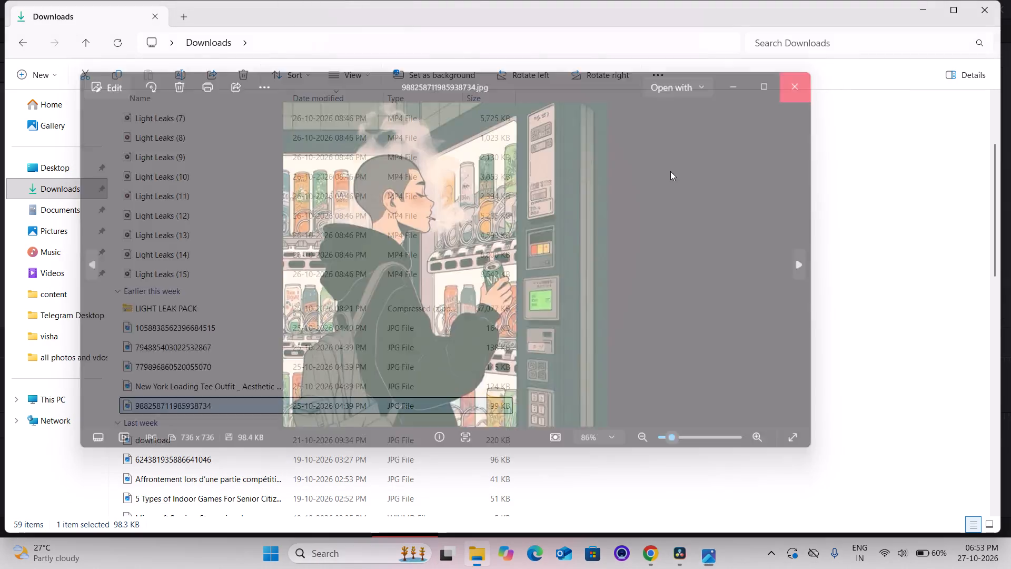
pyautogui.moveTo(232, 408); pyautogui.dragTo(711, 561)
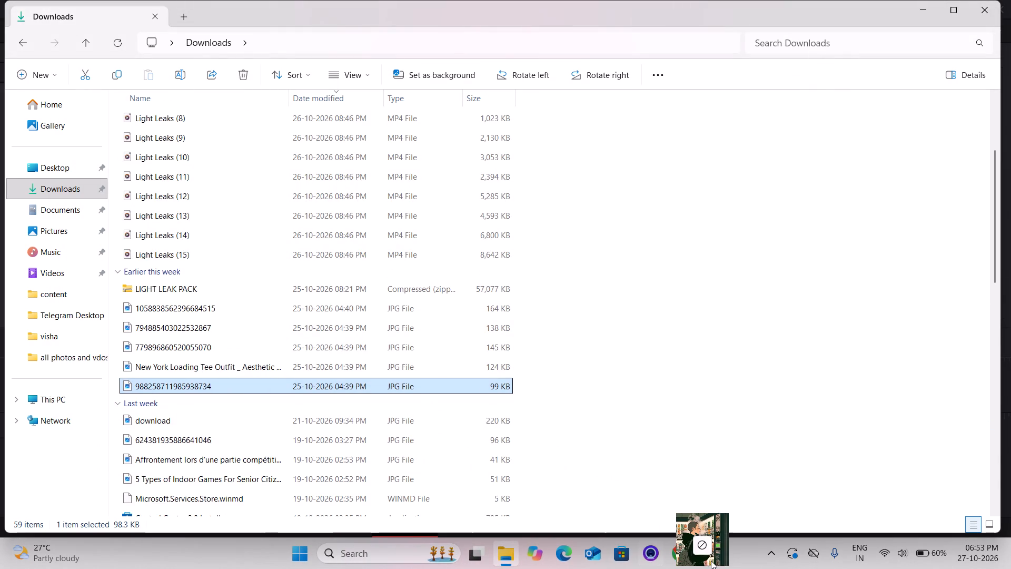
pyautogui.moveTo(711, 561); pyautogui.dragTo(195, 232)
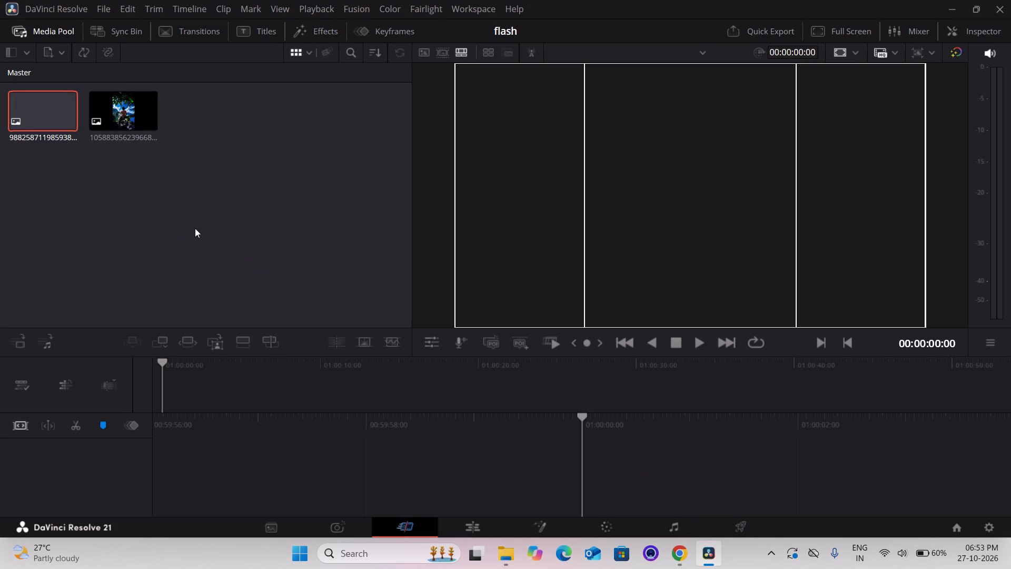
# Place both imported images together on a new timeline and switch to the Edit page.
pyautogui.moveTo(2, 163); pyautogui.dragTo(185, 116)
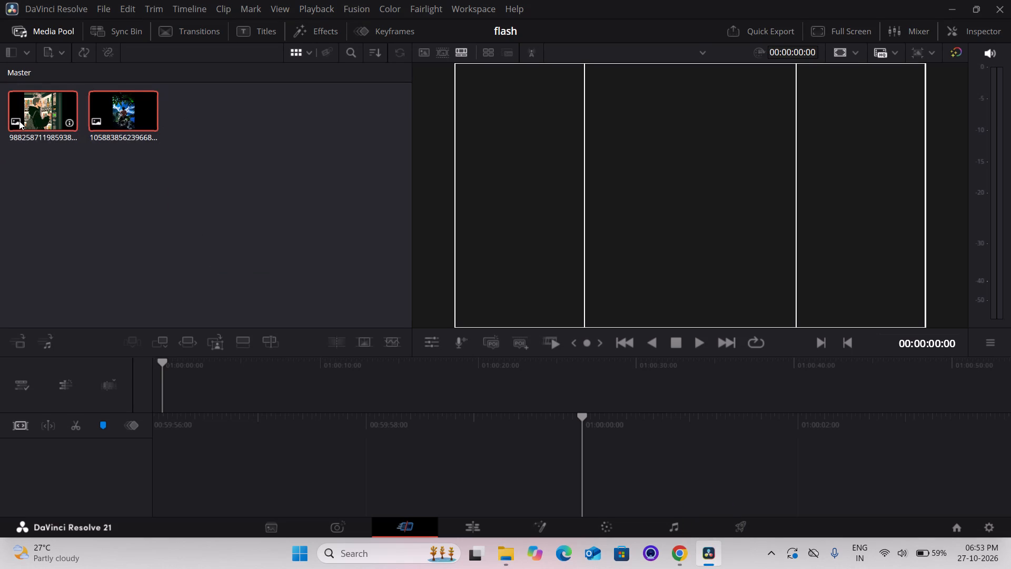
pyautogui.moveTo(19, 121); pyautogui.dragTo(202, 416)
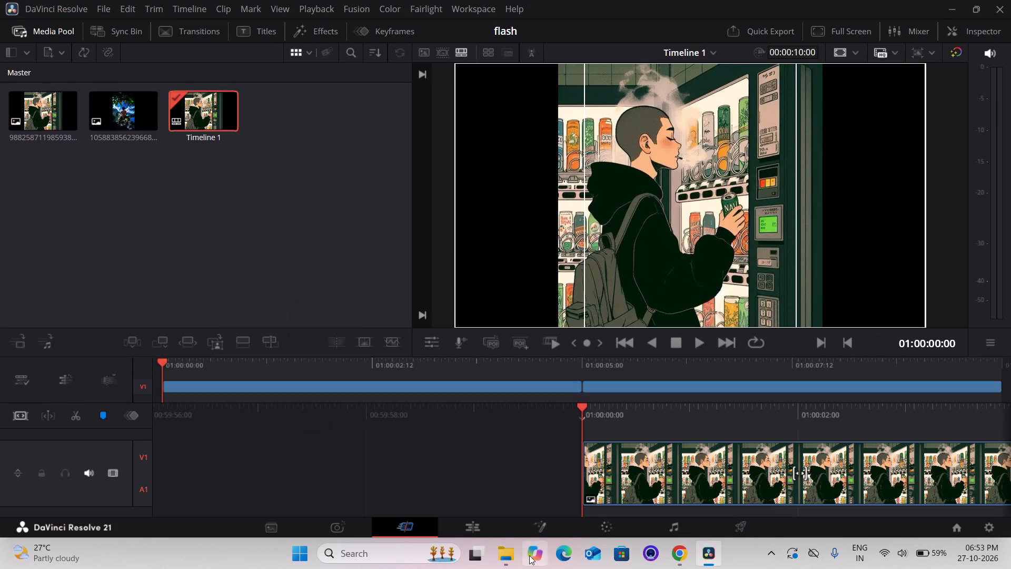
pyautogui.click(462, 533)
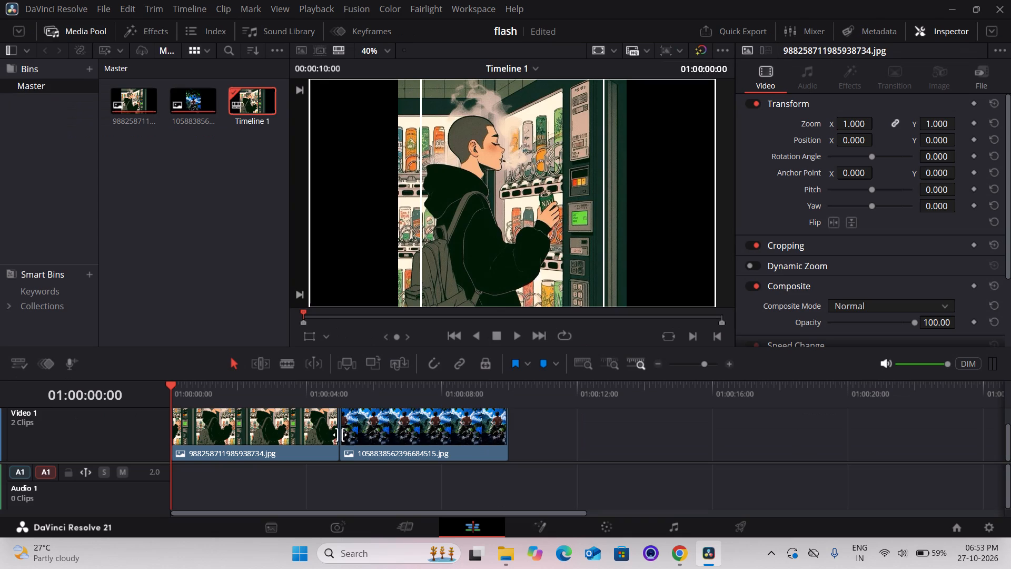
# Switch to the YouTube flash effect tutorial and review it full screen, rewinding to 0:10 to examine the timeline setup.
pyautogui.click(680, 565)
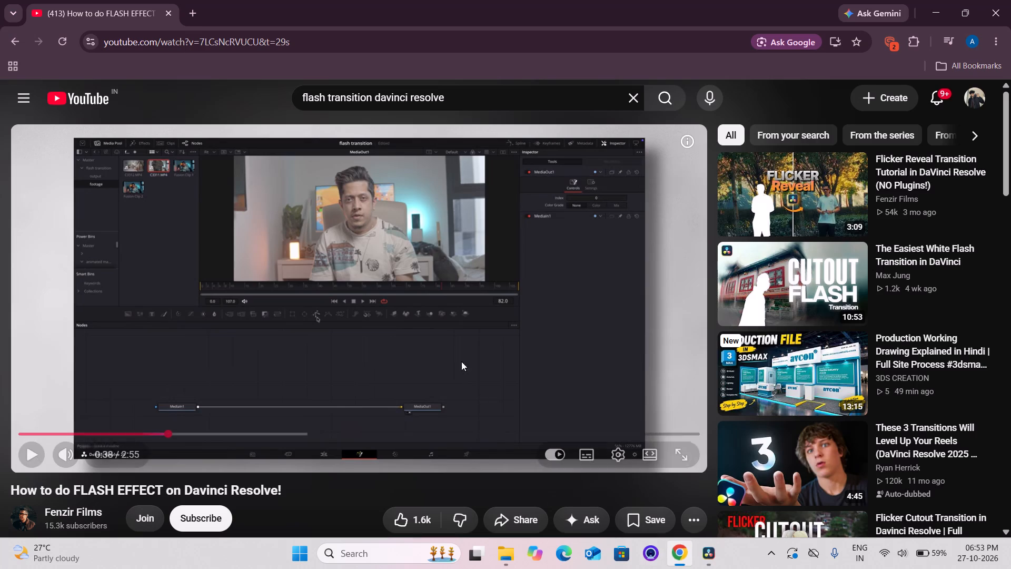
pyautogui.click(452, 349)
pyautogui.click(452, 349)
pyautogui.click(451, 349)
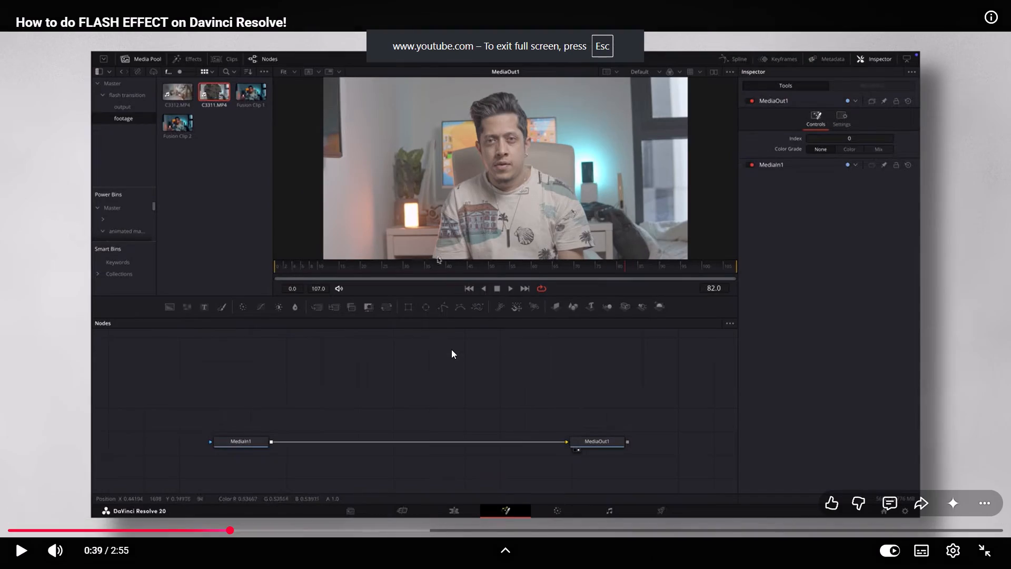
pyautogui.click(451, 350)
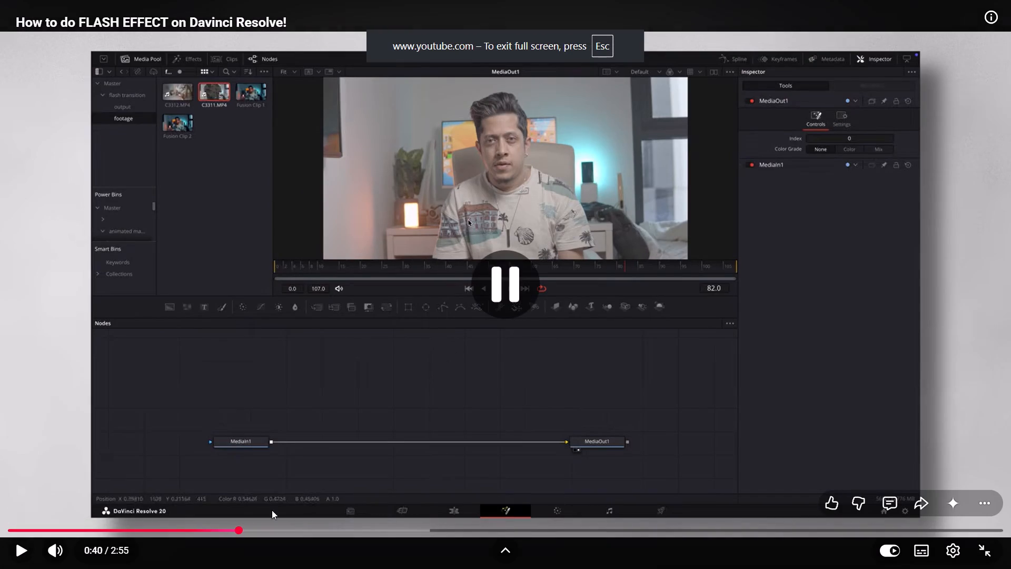
pyautogui.click(188, 533)
pyautogui.moveTo(174, 533); pyautogui.dragTo(78, 541)
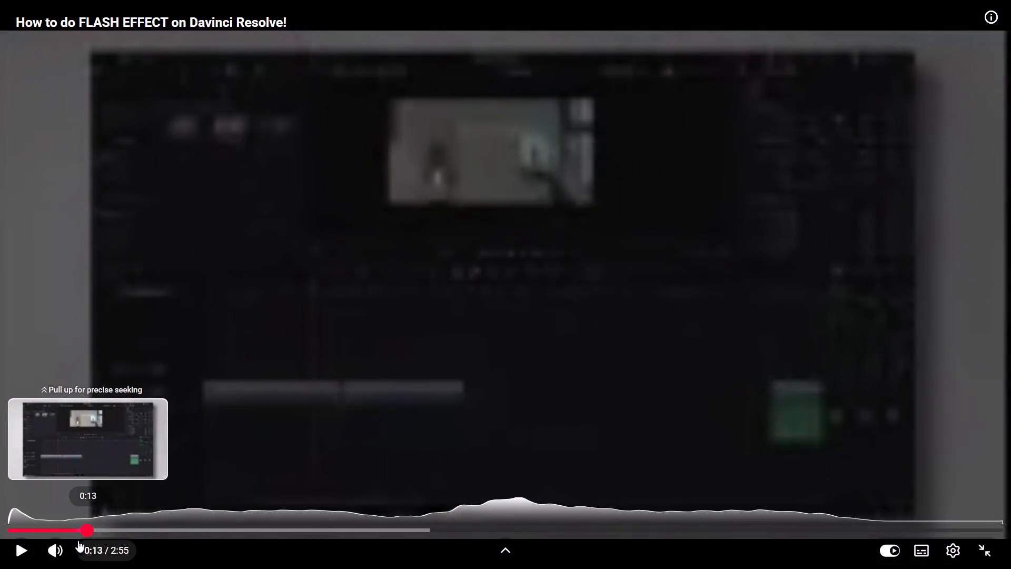
pyautogui.moveTo(78, 541); pyautogui.dragTo(68, 541)
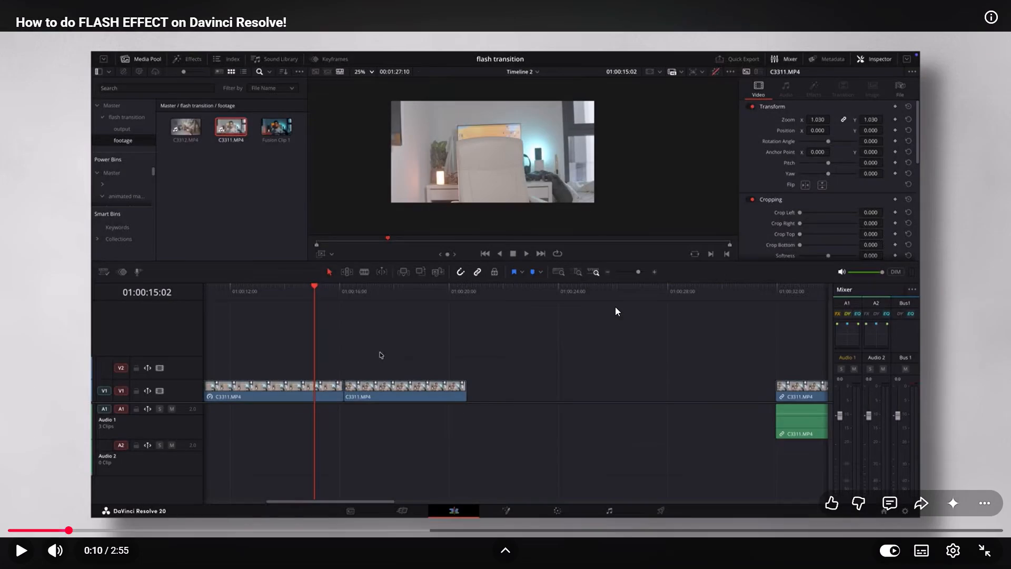
pyautogui.doubleClick(615, 307)
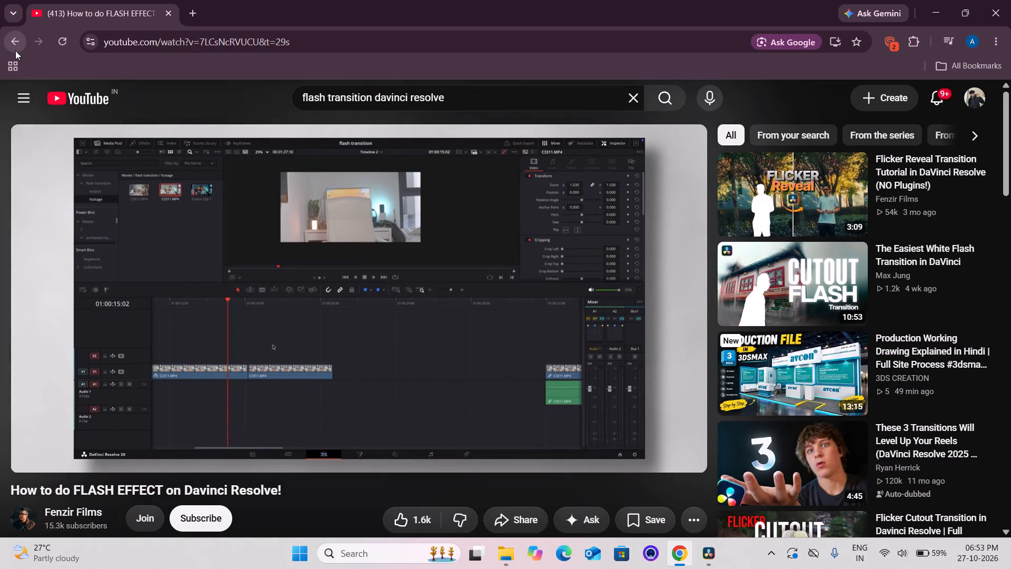
# Find the KP visuals short on the flash effect in DaVinci Resolve in the YouTube watch history, play it and pause it.
pyautogui.click(15, 51)
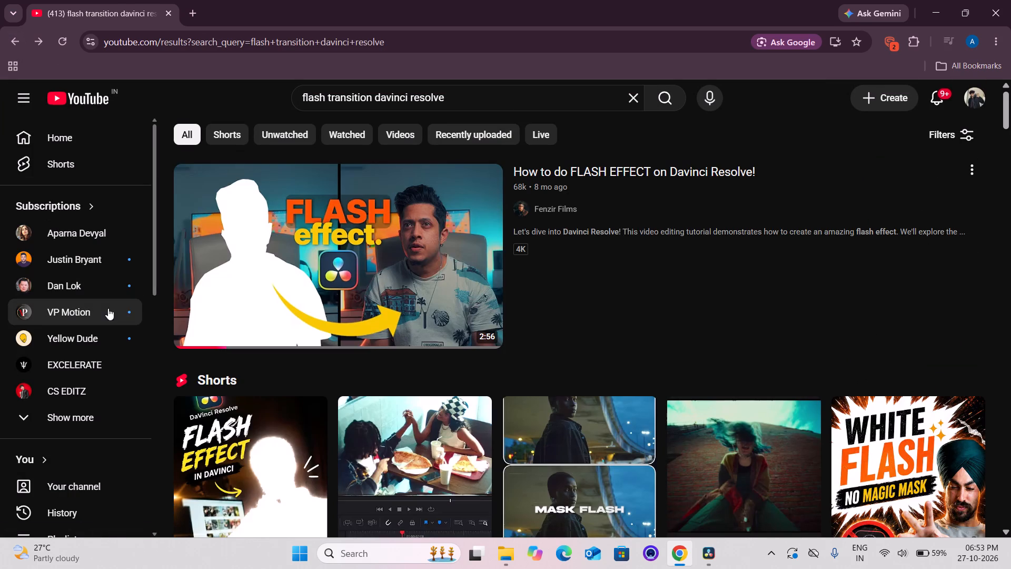
pyautogui.scroll(-1, 82, 368)
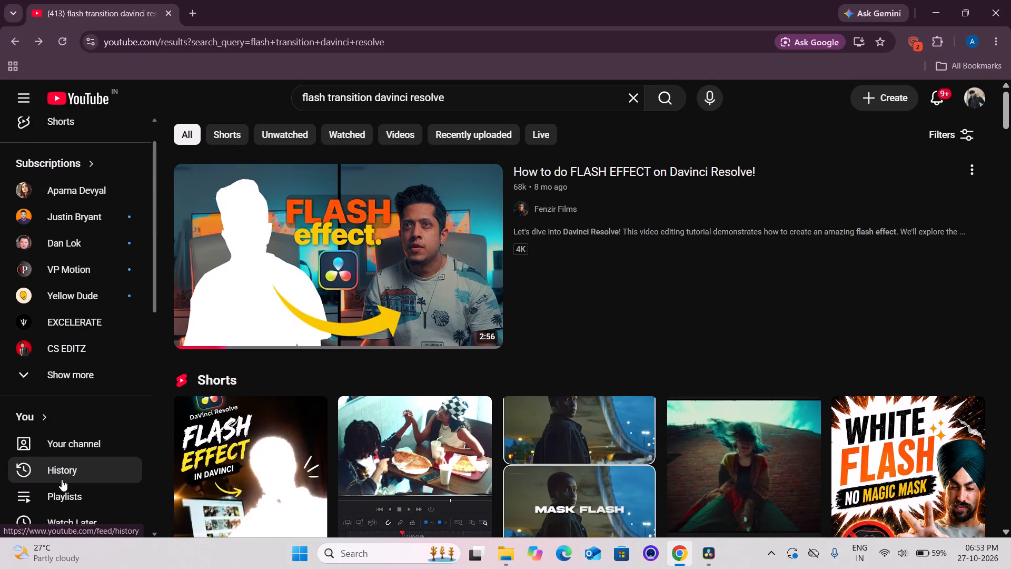
pyautogui.click(62, 479)
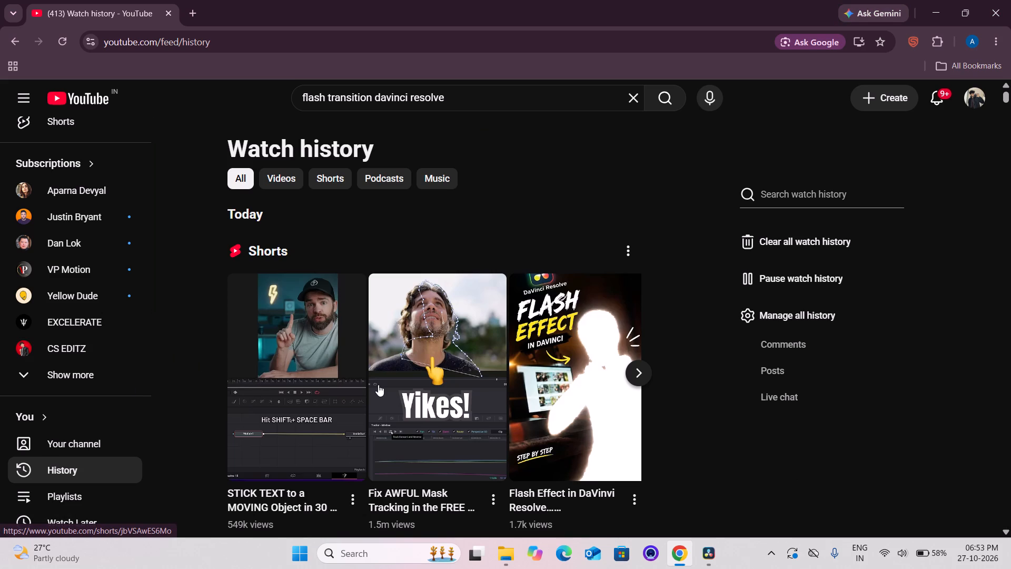
pyautogui.scroll(-6, 378, 385)
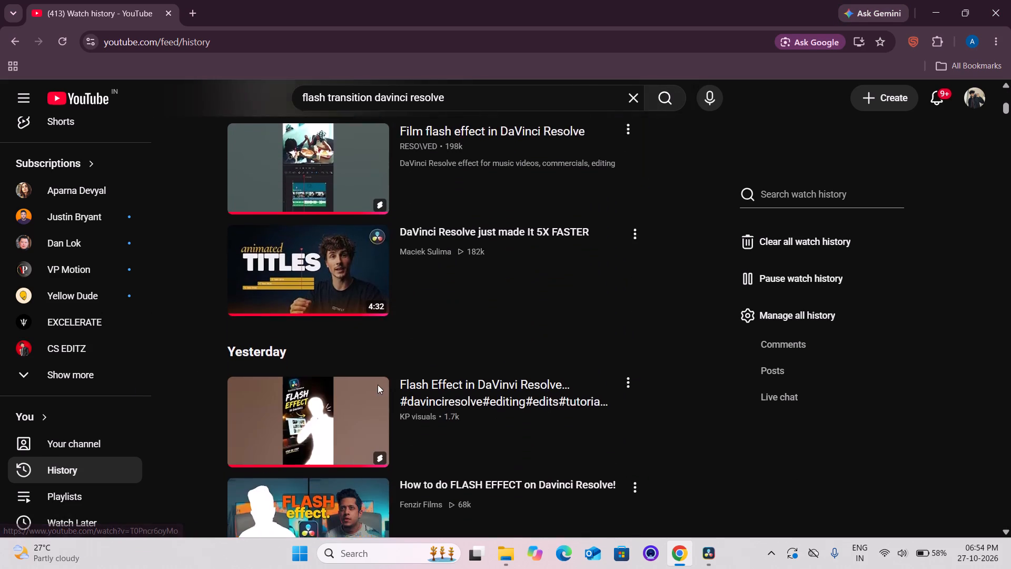
pyautogui.scroll(-2, 378, 385)
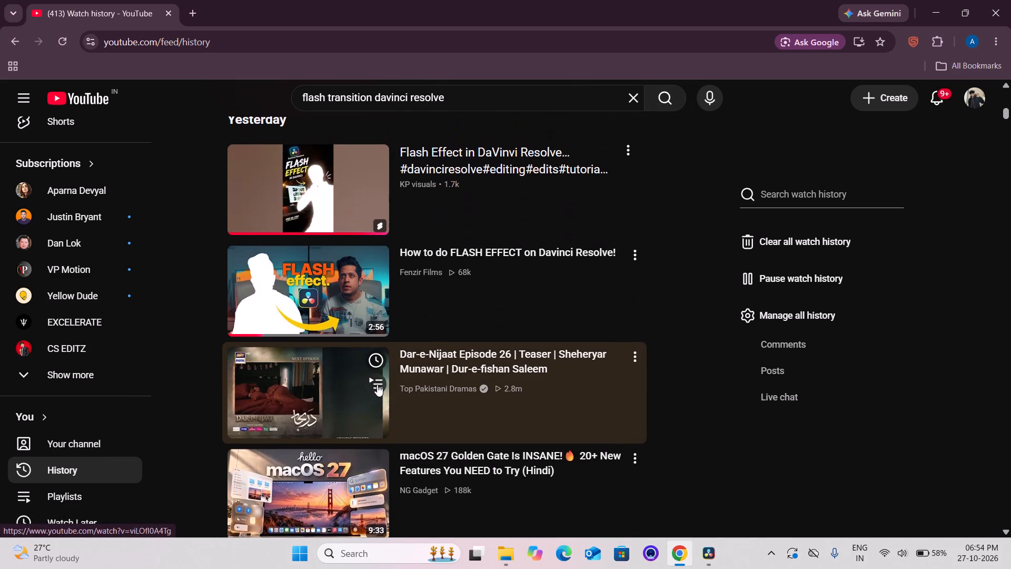
pyautogui.scroll(1, 379, 395)
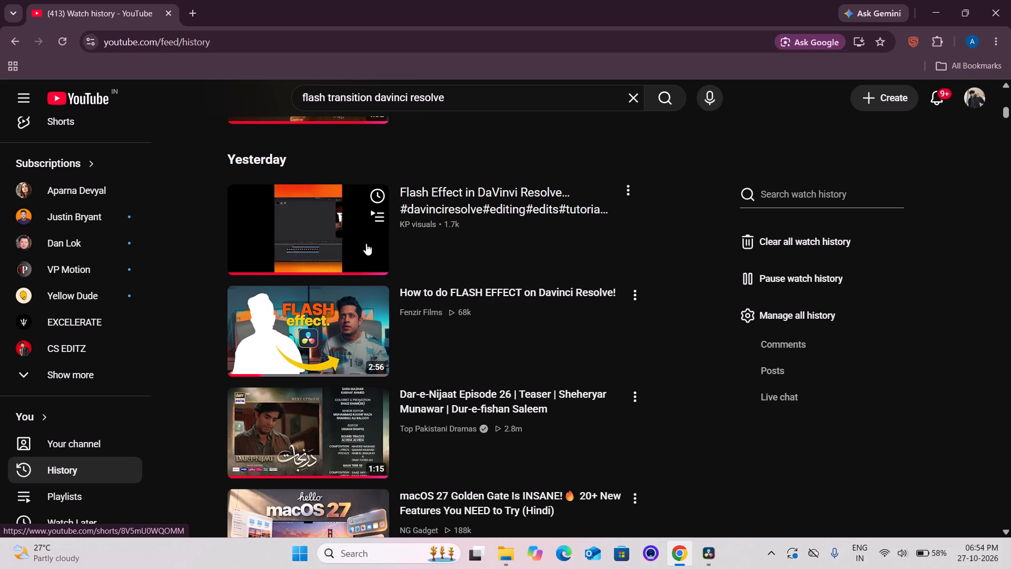
pyautogui.click(366, 243)
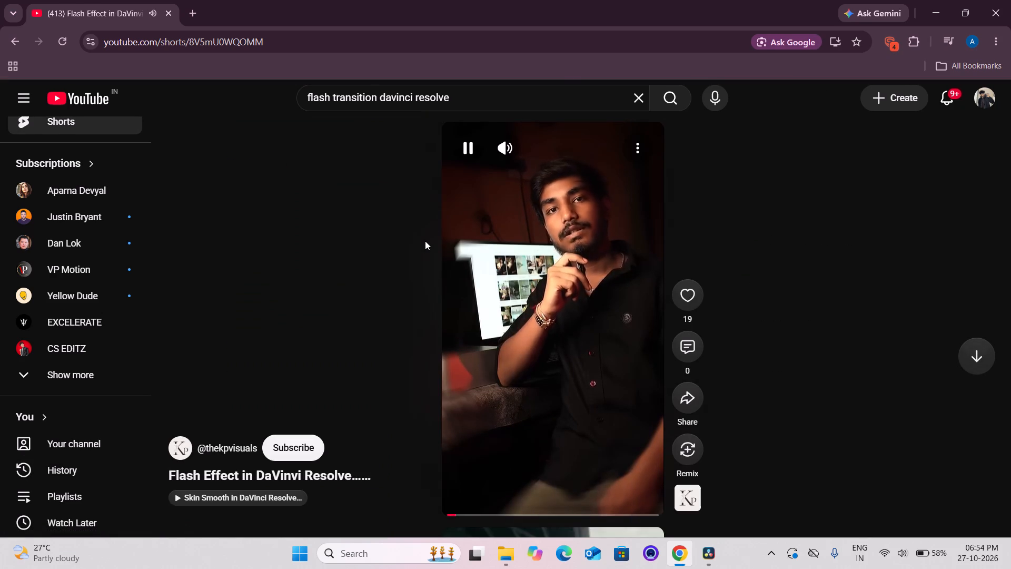
pyautogui.click(525, 242)
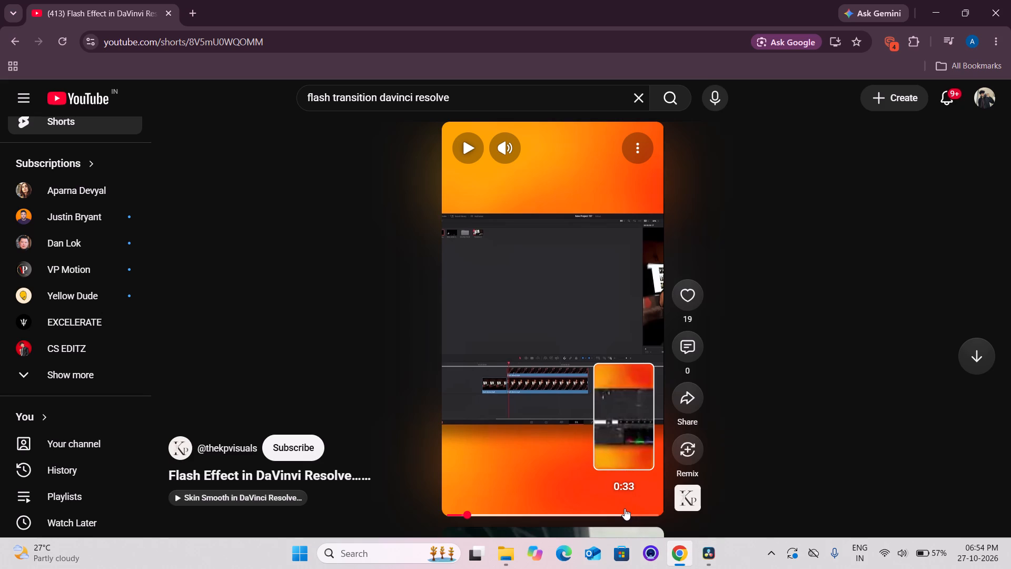
pyautogui.click(702, 556)
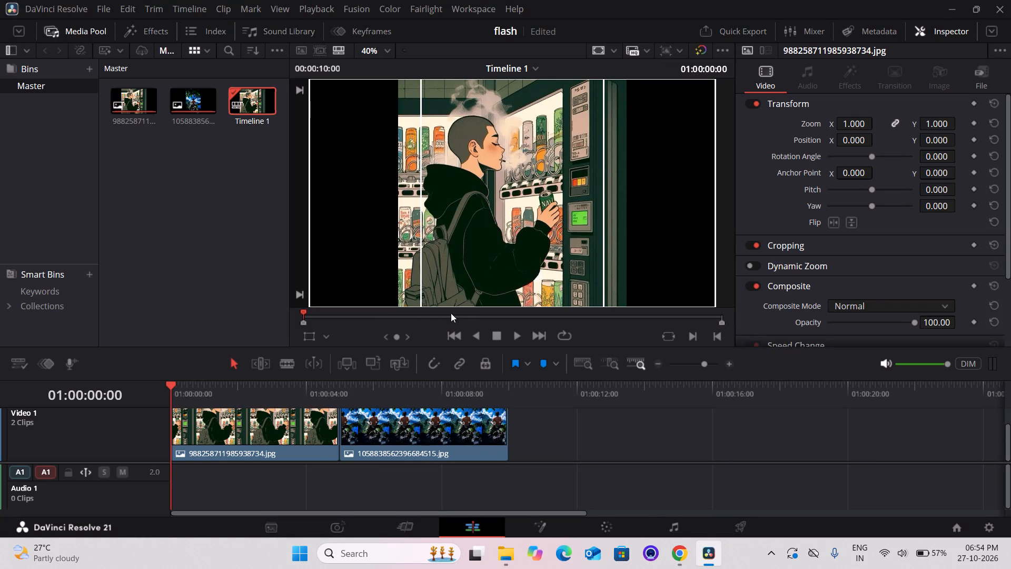
pyautogui.click(328, 397)
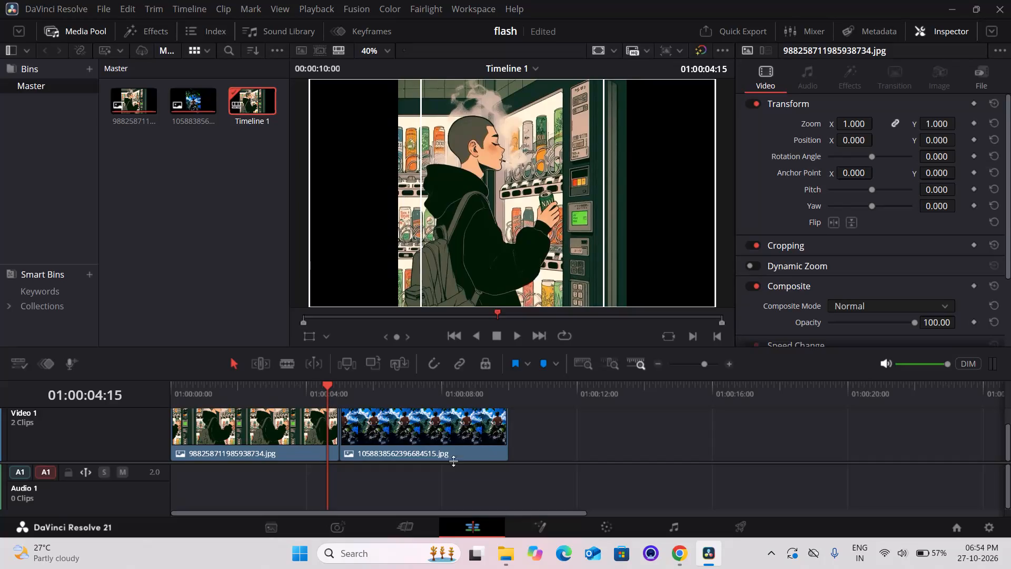
pyautogui.click(350, 386)
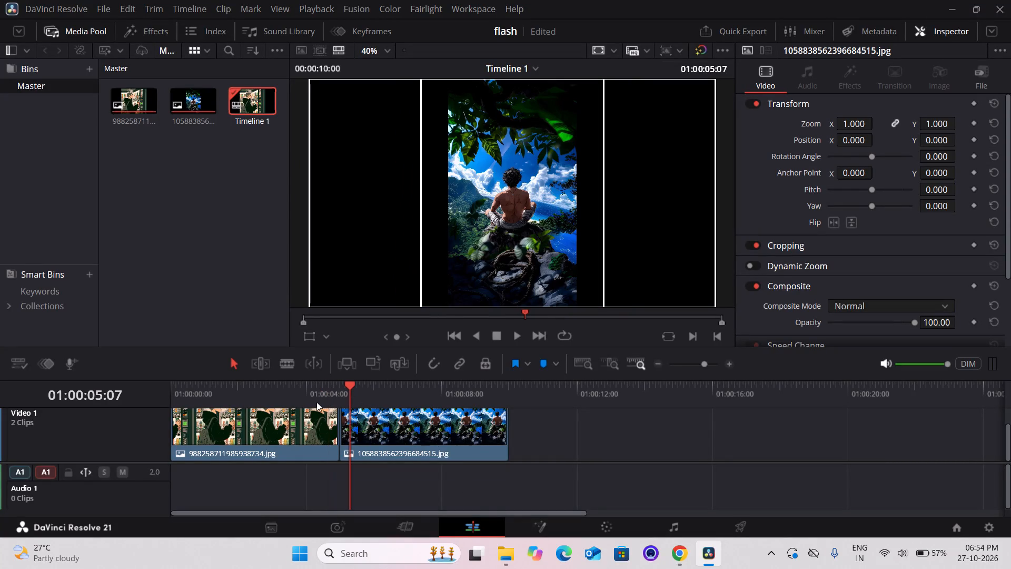
pyautogui.moveTo(290, 423); pyautogui.dragTo(609, 444)
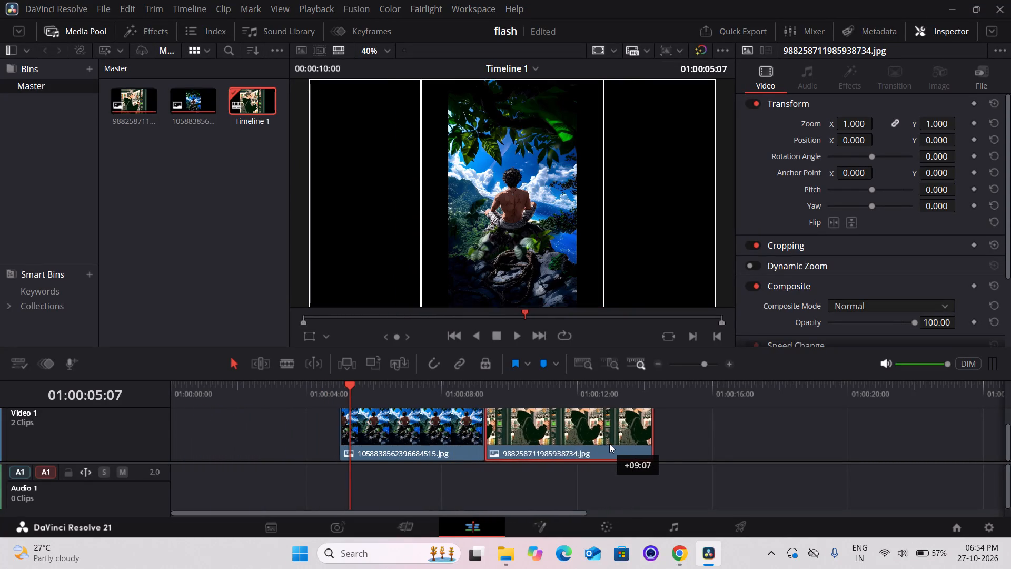
pyautogui.moveTo(609, 444); pyautogui.dragTo(627, 442)
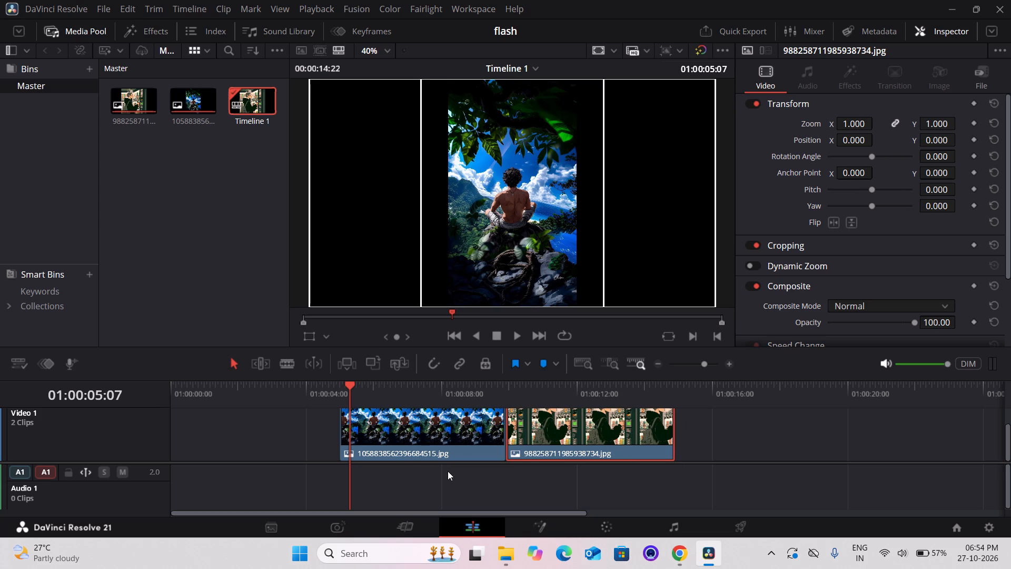
pyautogui.click(392, 475)
pyautogui.moveTo(420, 470); pyautogui.dragTo(600, 434)
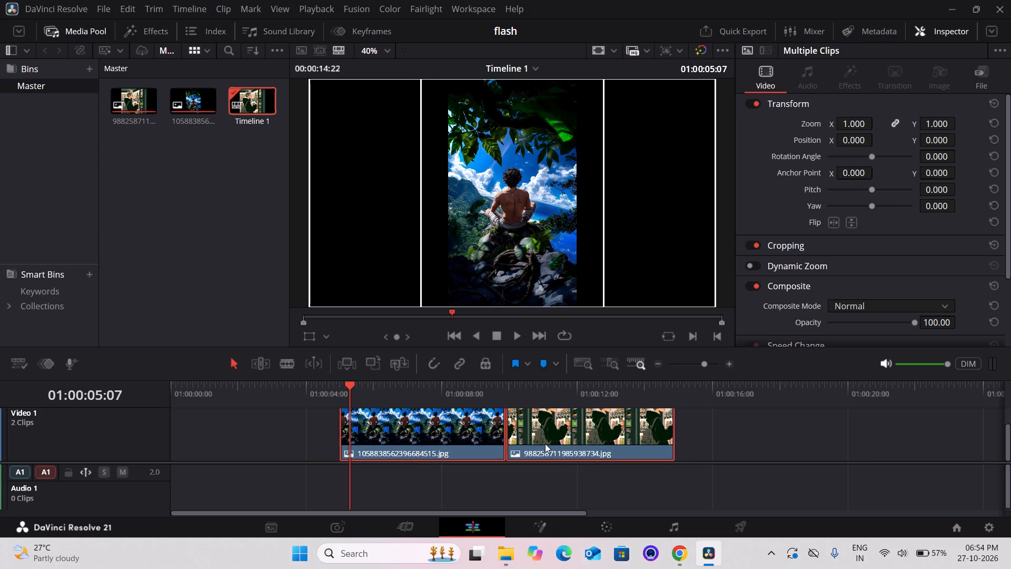
pyautogui.moveTo(540, 444); pyautogui.dragTo(363, 459)
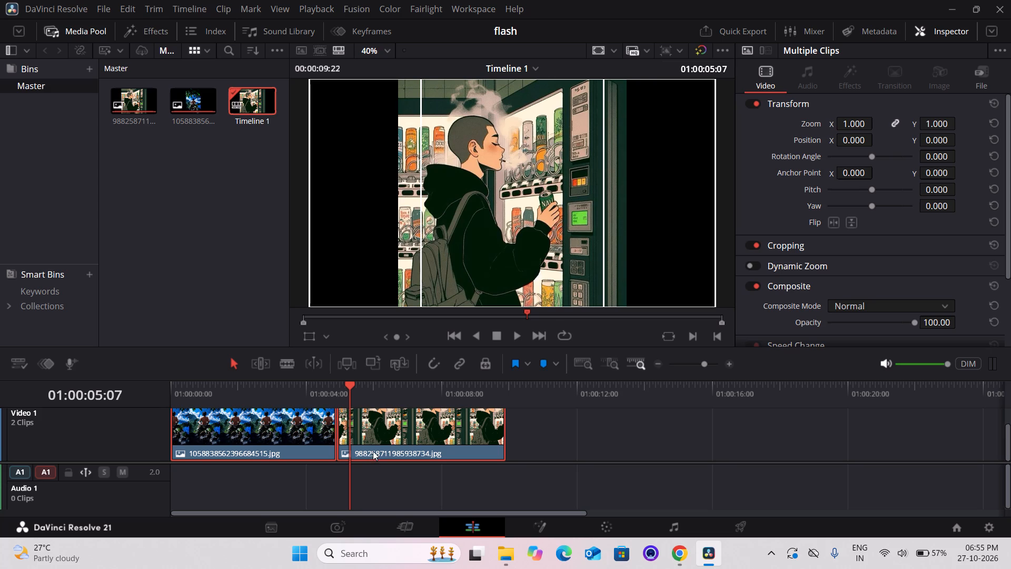
pyautogui.click(373, 450)
pyautogui.click(590, 442)
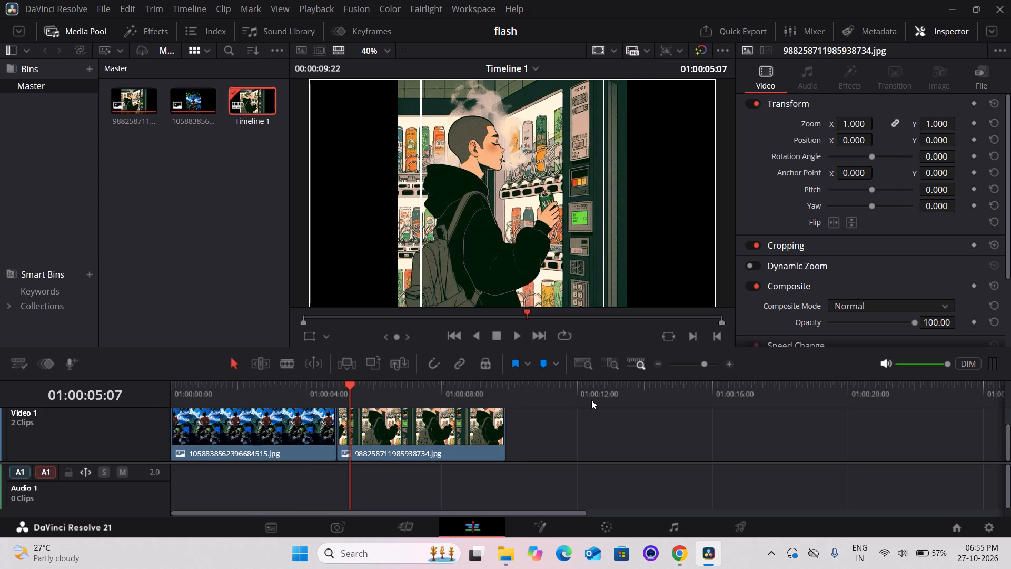
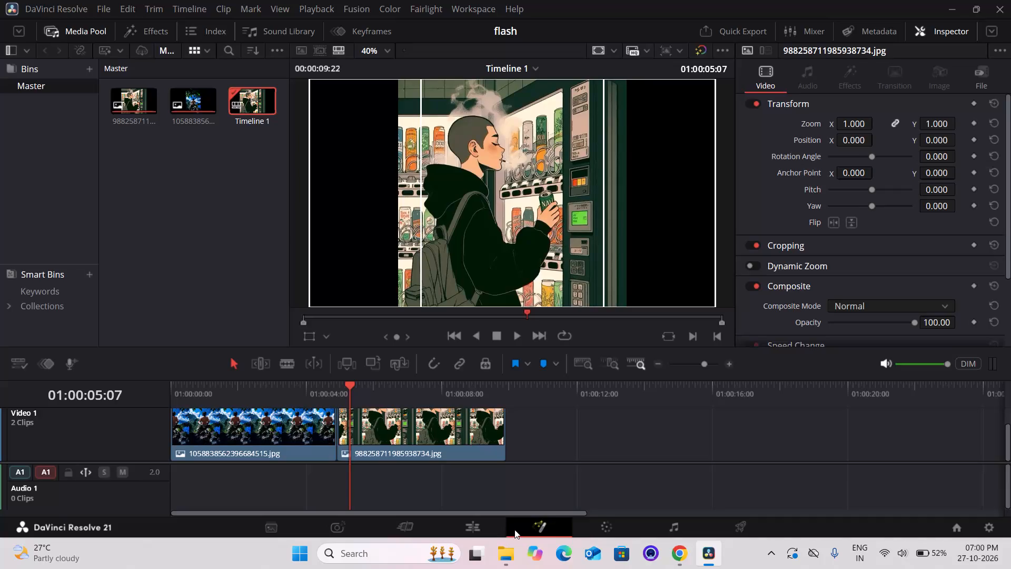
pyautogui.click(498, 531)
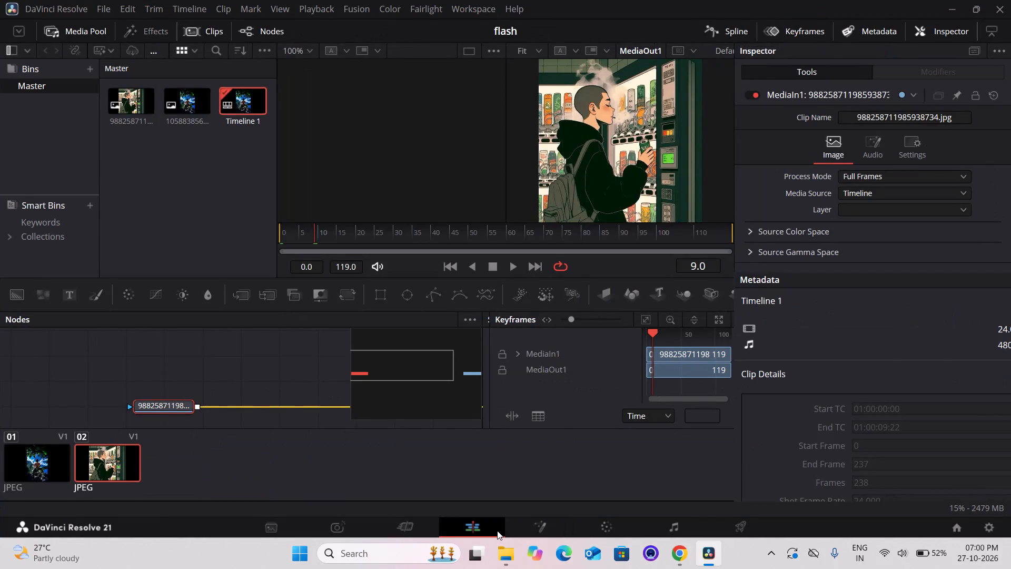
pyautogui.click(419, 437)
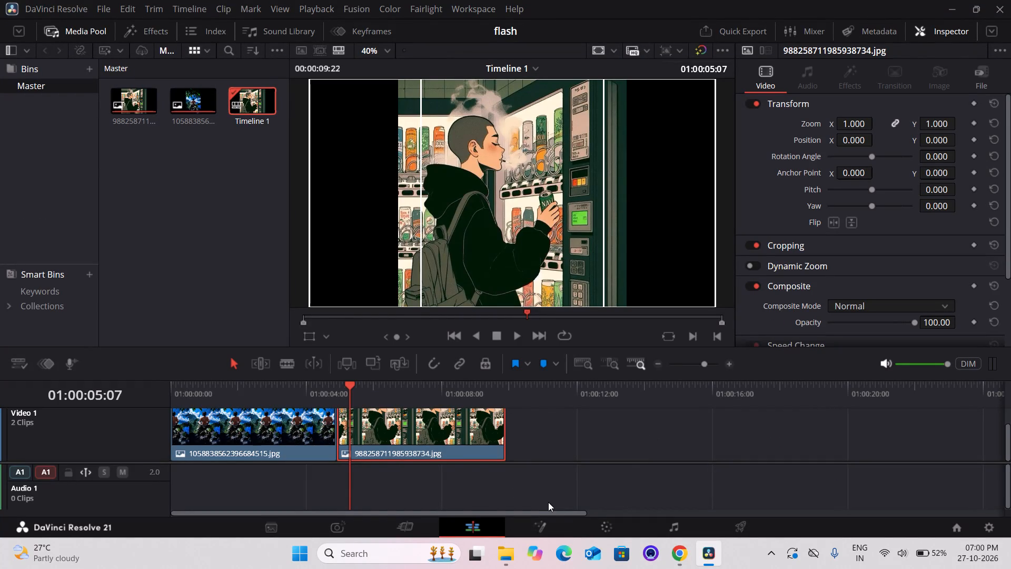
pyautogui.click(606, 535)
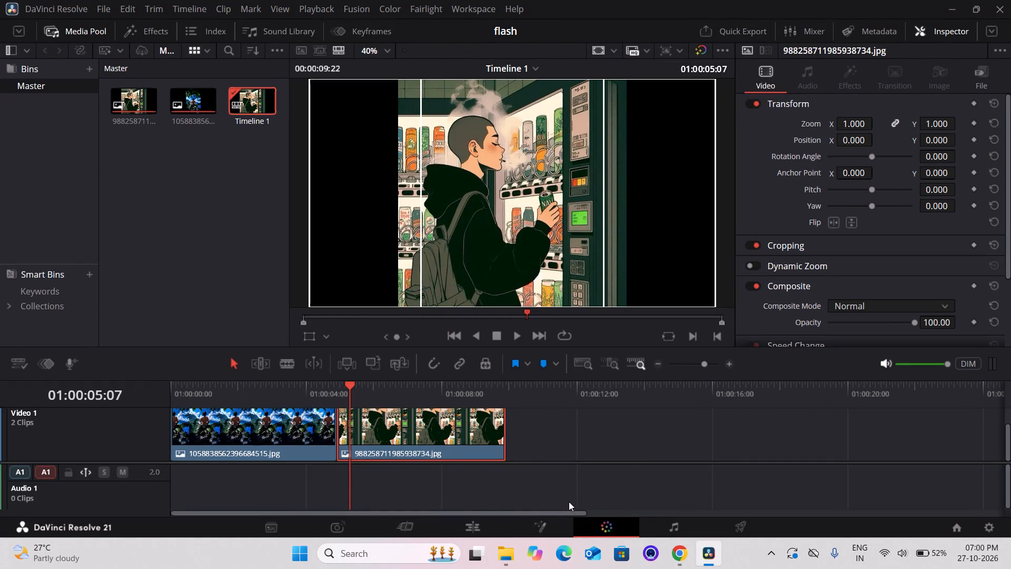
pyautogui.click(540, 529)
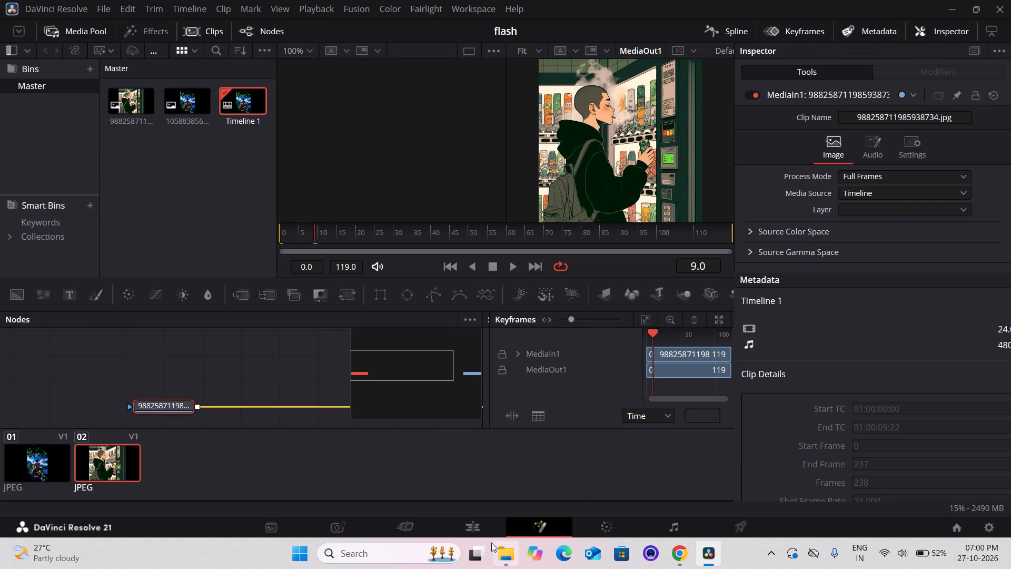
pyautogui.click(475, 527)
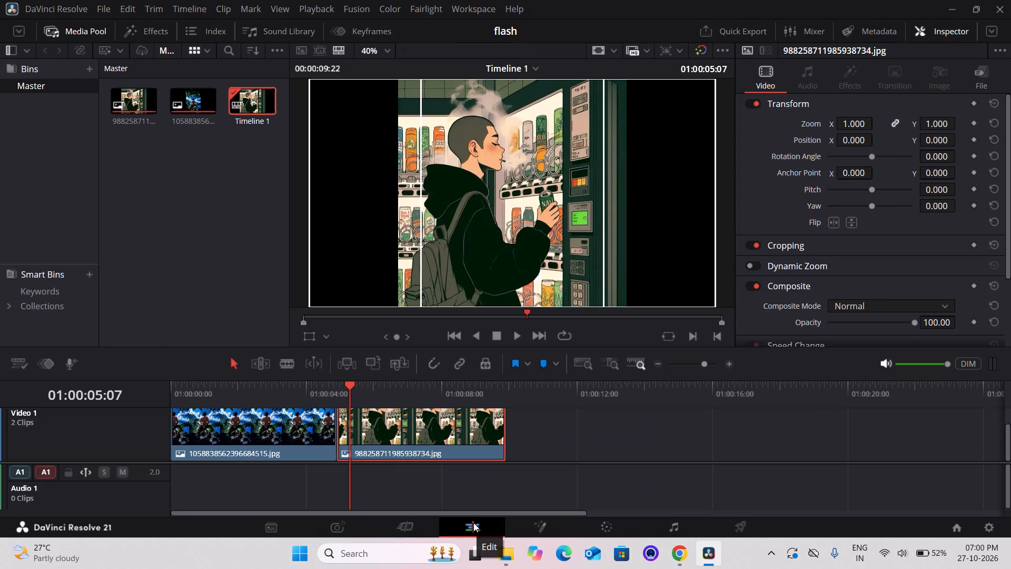
# Duplicate the 988258711985938734.jpg clip onto Video 2 and shift the copy earlier, so it starts just after the 4-second mark.
pyautogui.keyDown('alt'); pyautogui.moveTo(480, 436); pyautogui.dragTo(482, 410); pyautogui.keyUp('alt')
pyautogui.keyDown('alt'); pyautogui.moveTo(482, 410); pyautogui.dragTo(483, 408); pyautogui.keyUp('alt')
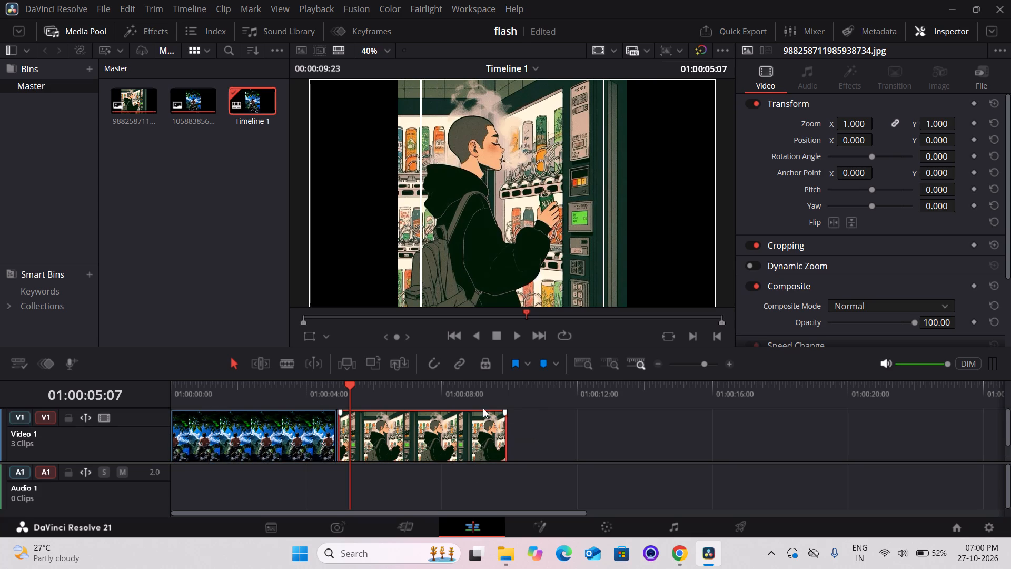
pyautogui.keyDown('alt'); pyautogui.moveTo(483, 408); pyautogui.dragTo(484, 401); pyautogui.keyUp('alt')
pyautogui.scroll(-1, 486, 409)
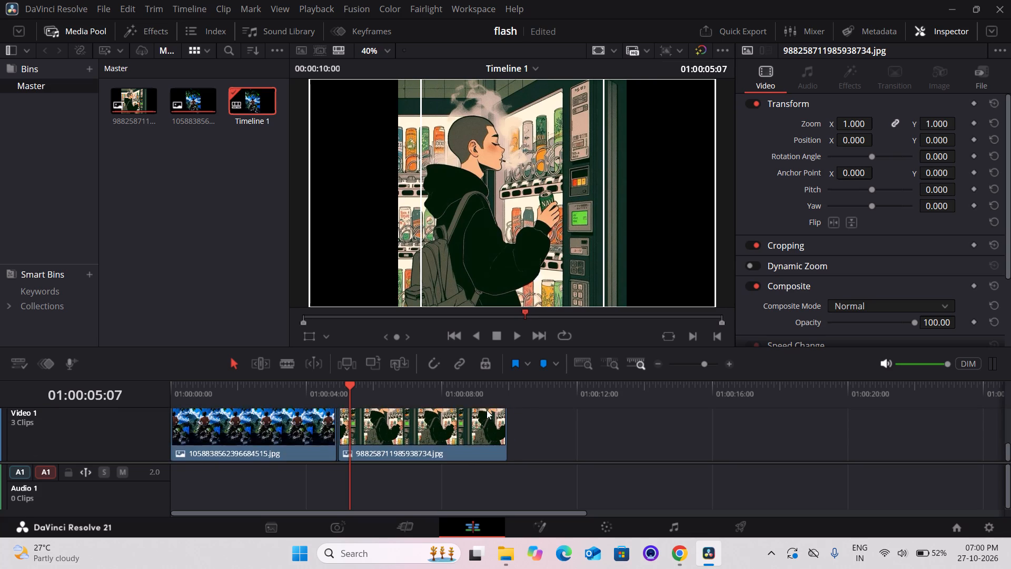
pyautogui.scroll(-1, 487, 410)
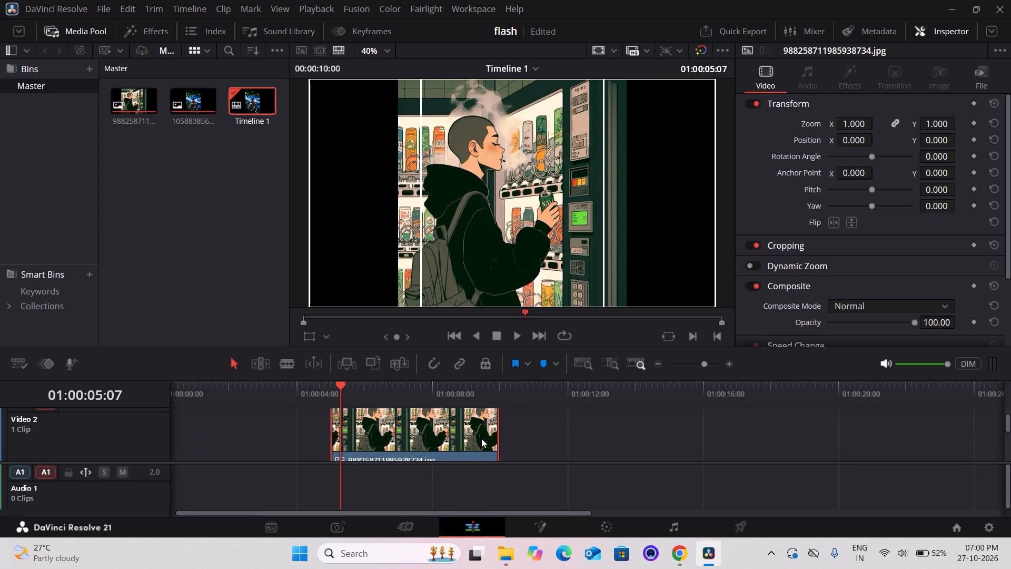
pyautogui.moveTo(481, 439); pyautogui.dragTo(467, 443)
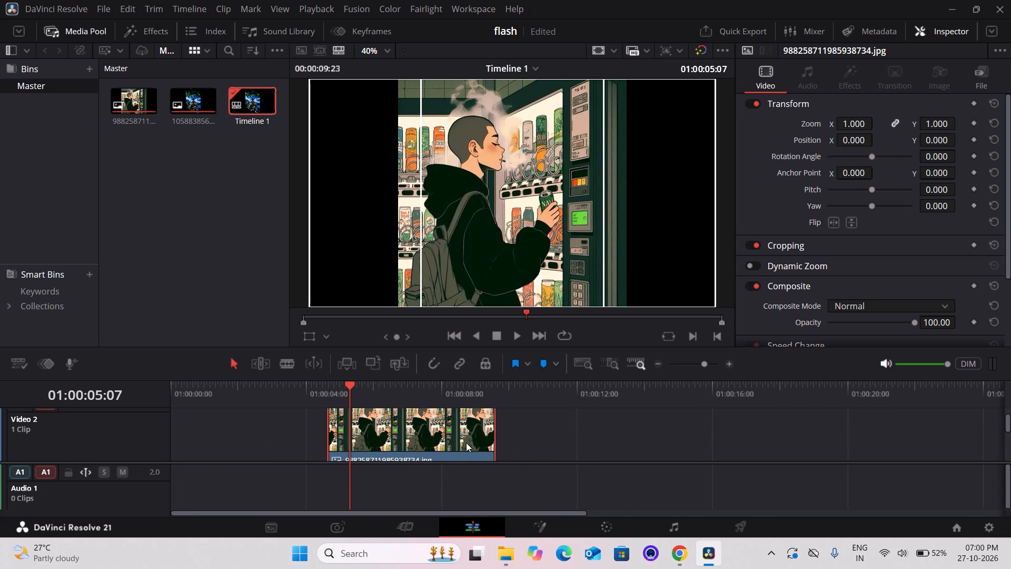
pyautogui.scroll(-1, 466, 443)
pyautogui.moveTo(459, 438); pyautogui.dragTo(453, 440)
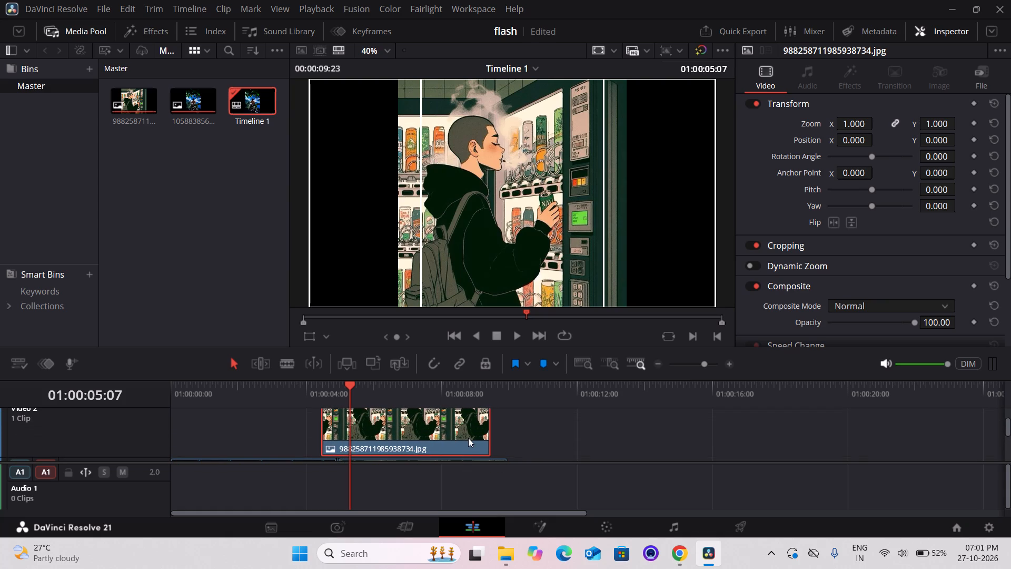
pyautogui.moveTo(461, 438); pyautogui.dragTo(456, 441)
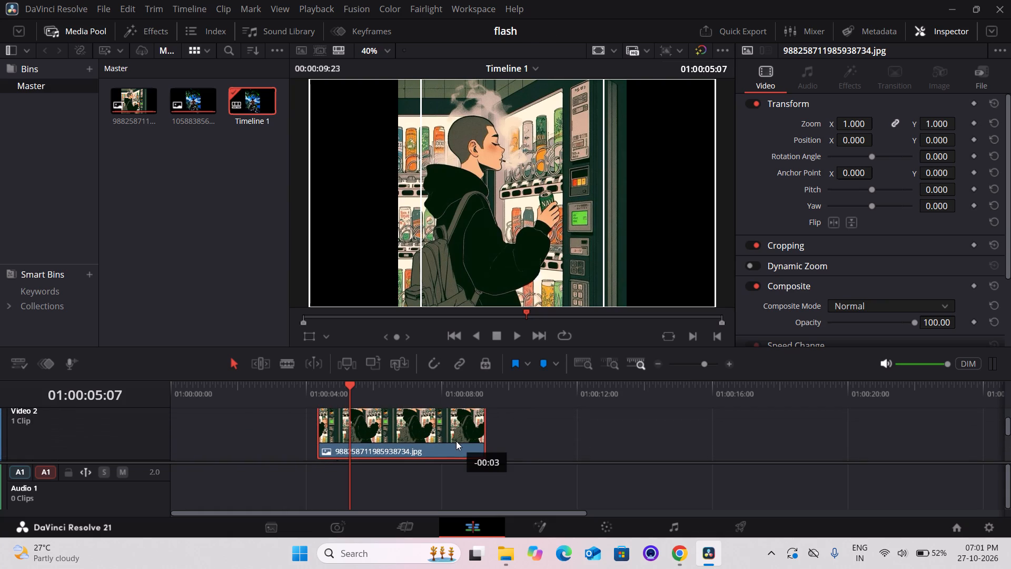
pyautogui.moveTo(456, 441); pyautogui.dragTo(452, 442)
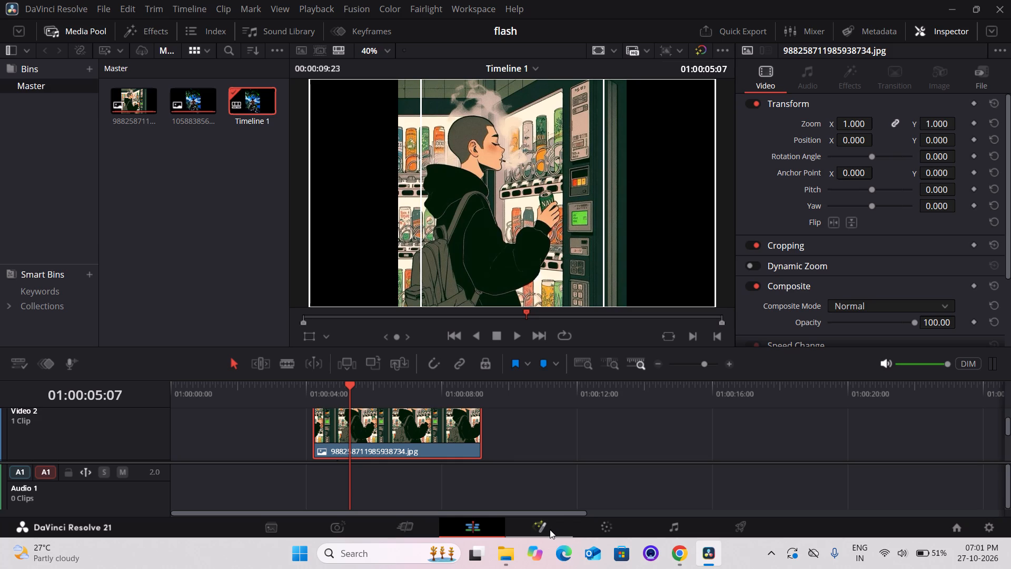
# On the Color page, activate a freehand curve window on the Video 2 copy of the vending machine image.
pyautogui.click(606, 531)
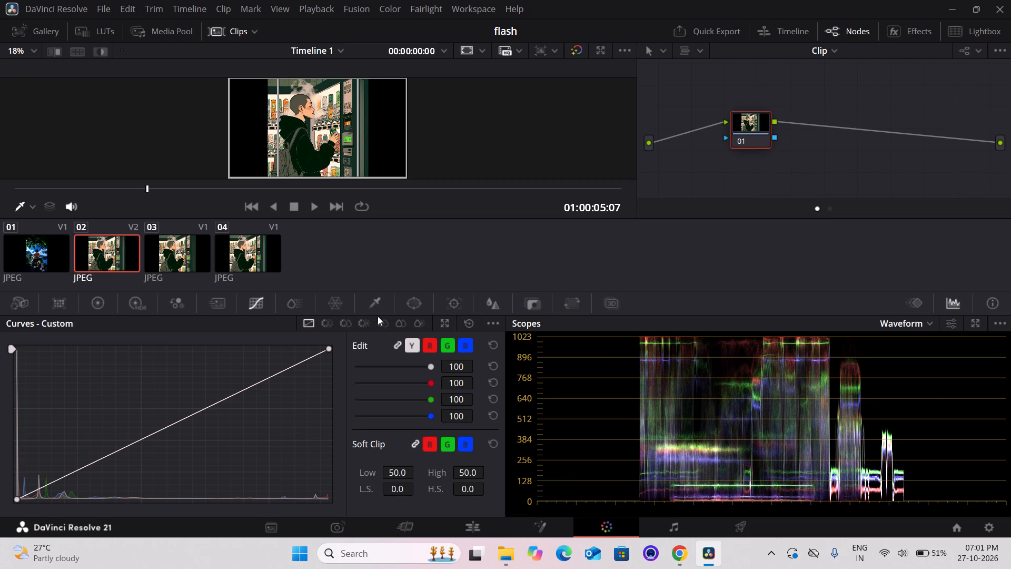
pyautogui.click(367, 309)
pyautogui.click(296, 302)
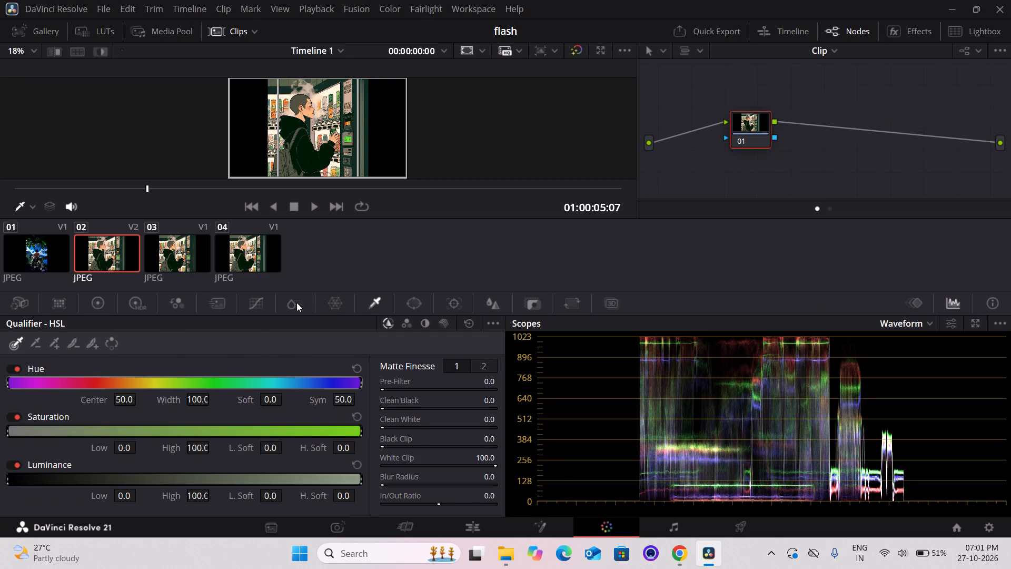
pyautogui.click(245, 301)
pyautogui.click(215, 303)
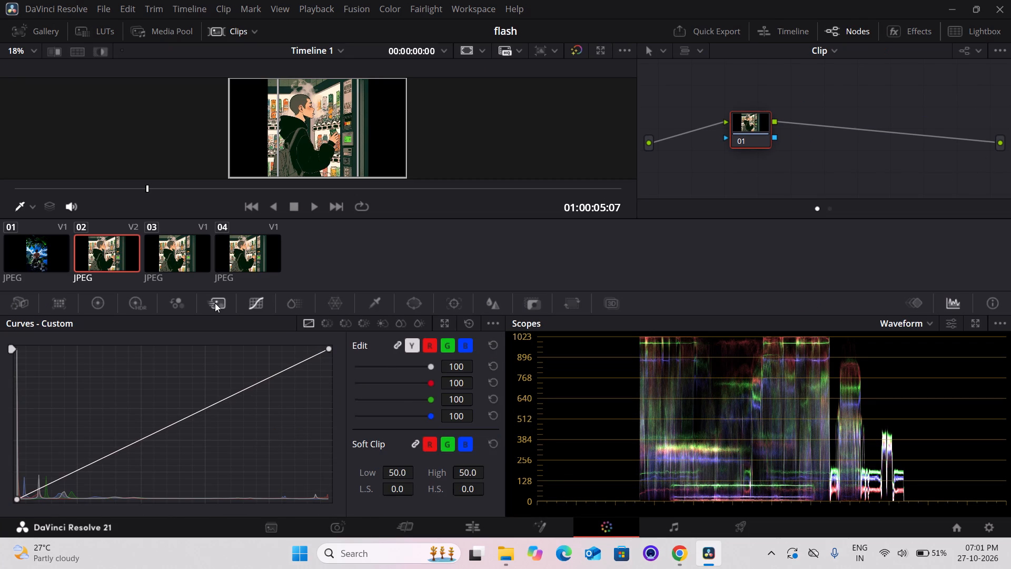
pyautogui.click(304, 315)
pyautogui.click(347, 311)
pyautogui.click(346, 309)
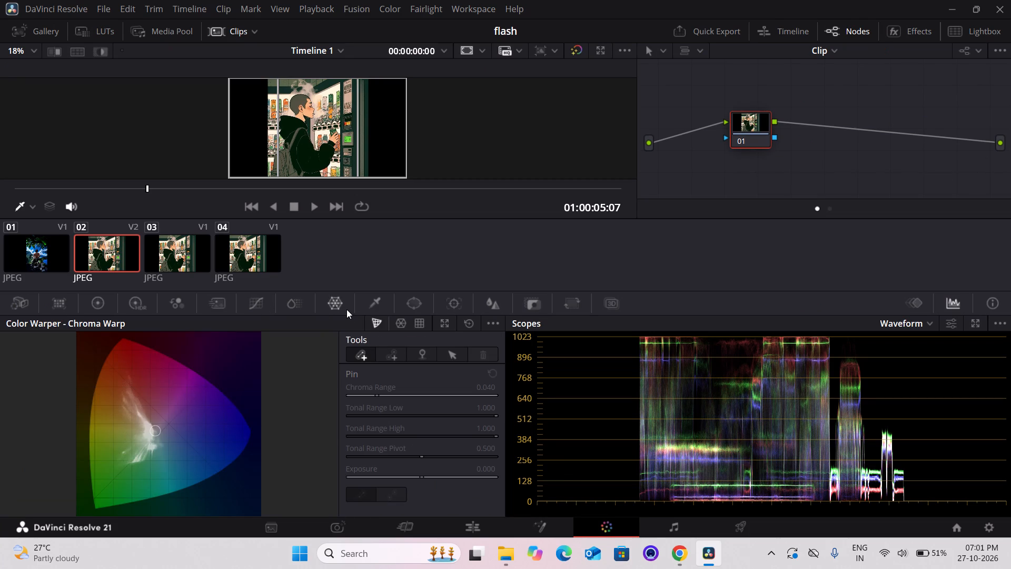
pyautogui.click(369, 306)
pyautogui.click(427, 305)
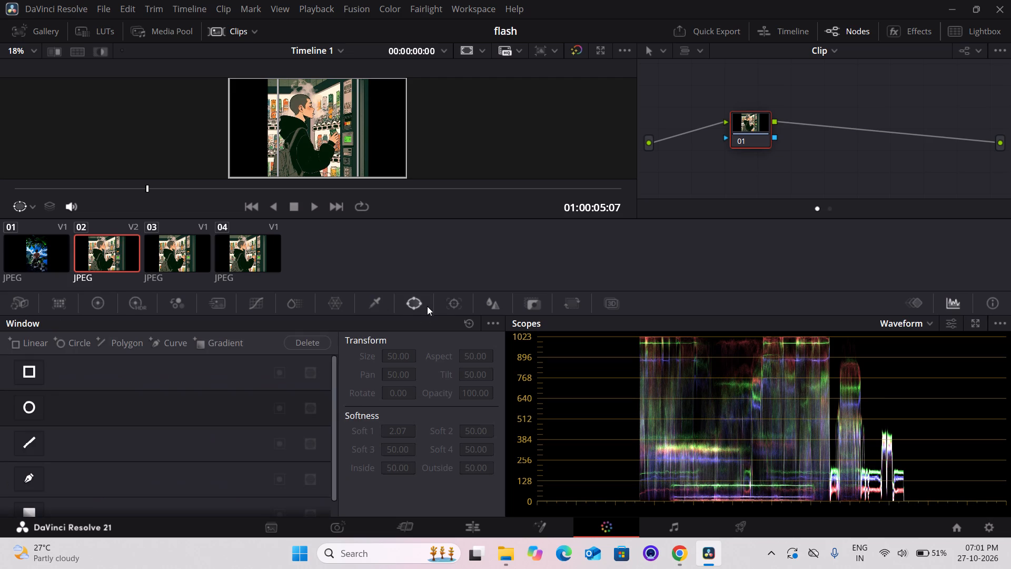
pyautogui.click(17, 476)
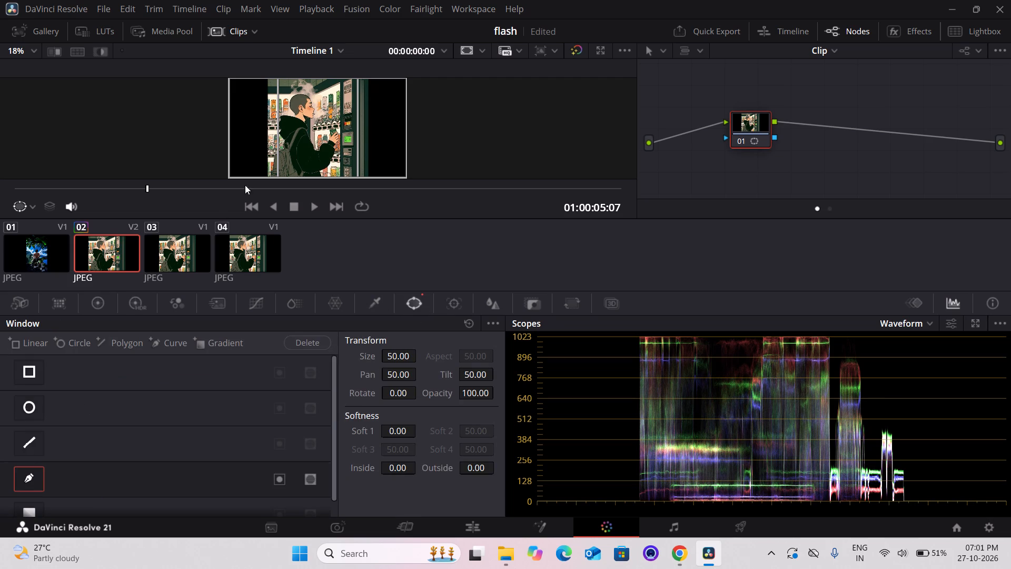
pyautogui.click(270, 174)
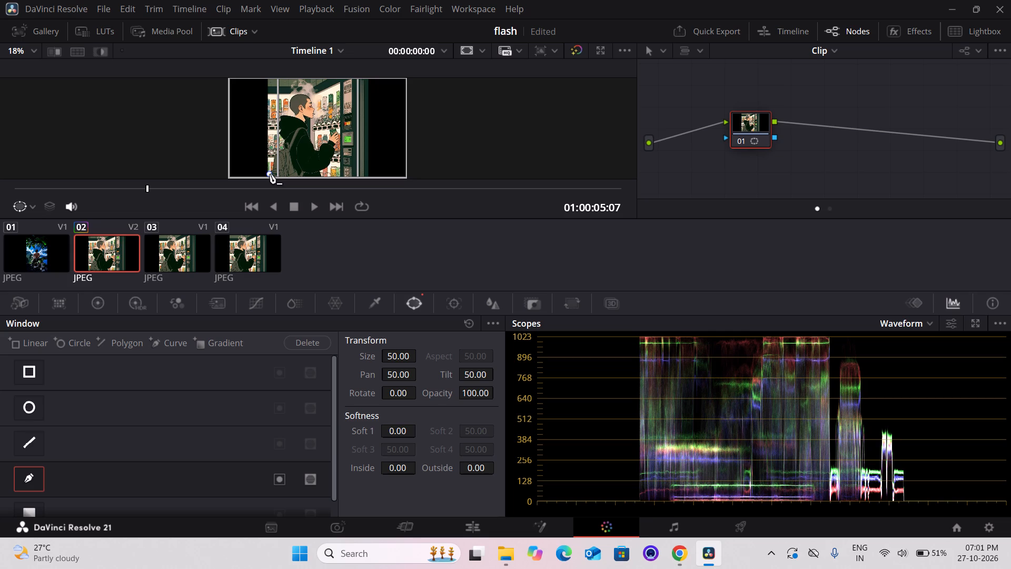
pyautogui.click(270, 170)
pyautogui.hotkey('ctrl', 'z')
# Trace the man's outline with the curve window, from the image's lower-left corner up along the backpack to the shoulder.
pyautogui.click(270, 176)
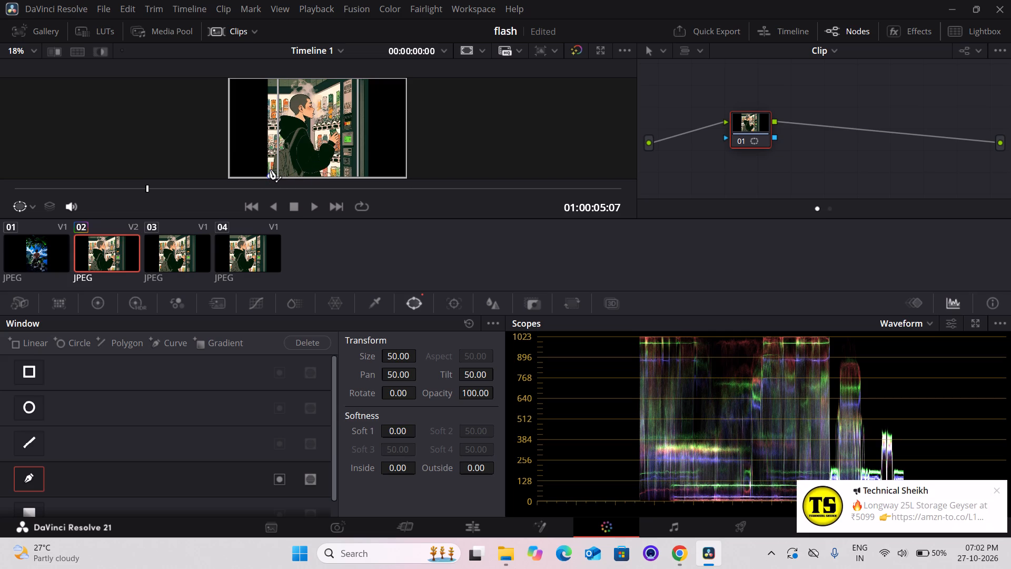
pyautogui.click(270, 170)
pyautogui.click(273, 164)
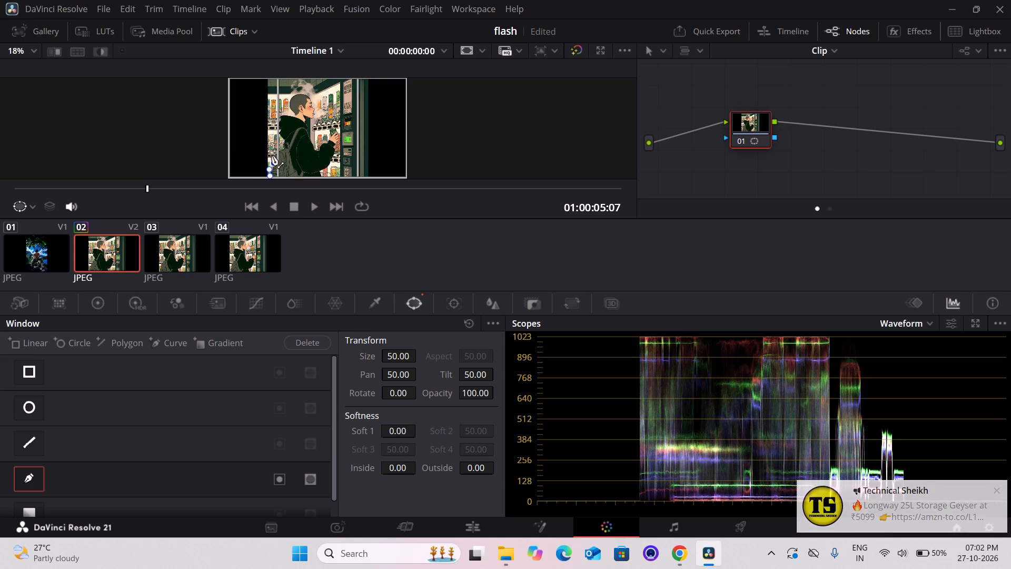
pyautogui.click(272, 155)
pyautogui.click(276, 150)
pyautogui.click(281, 147)
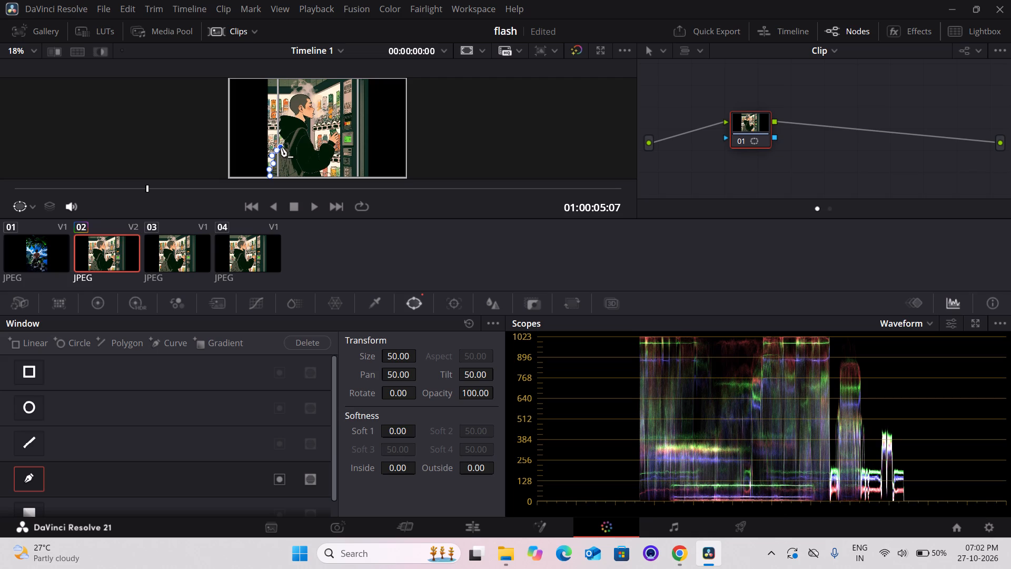
pyautogui.click(282, 142)
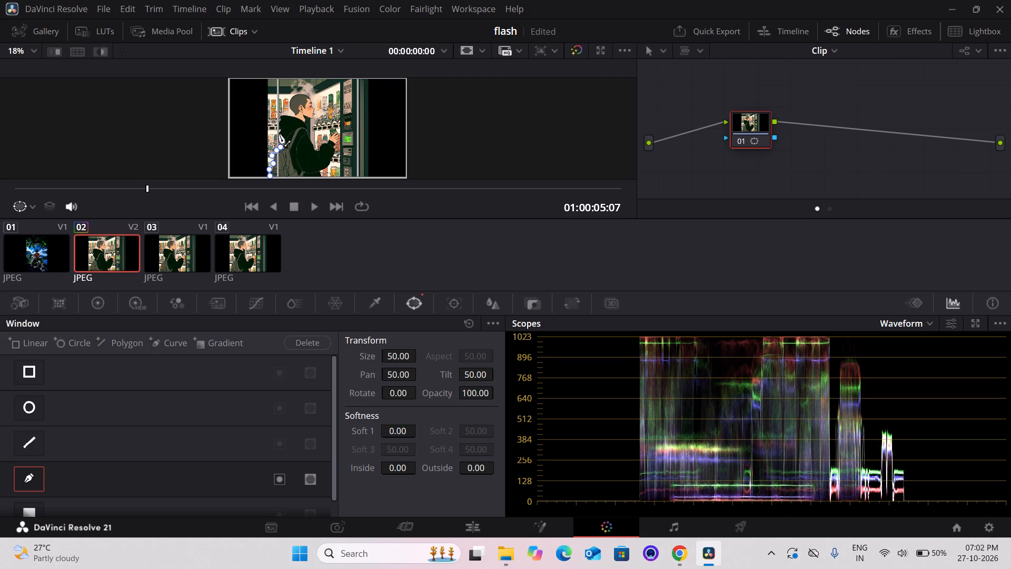
pyautogui.click(279, 134)
pyautogui.click(276, 128)
pyautogui.click(279, 121)
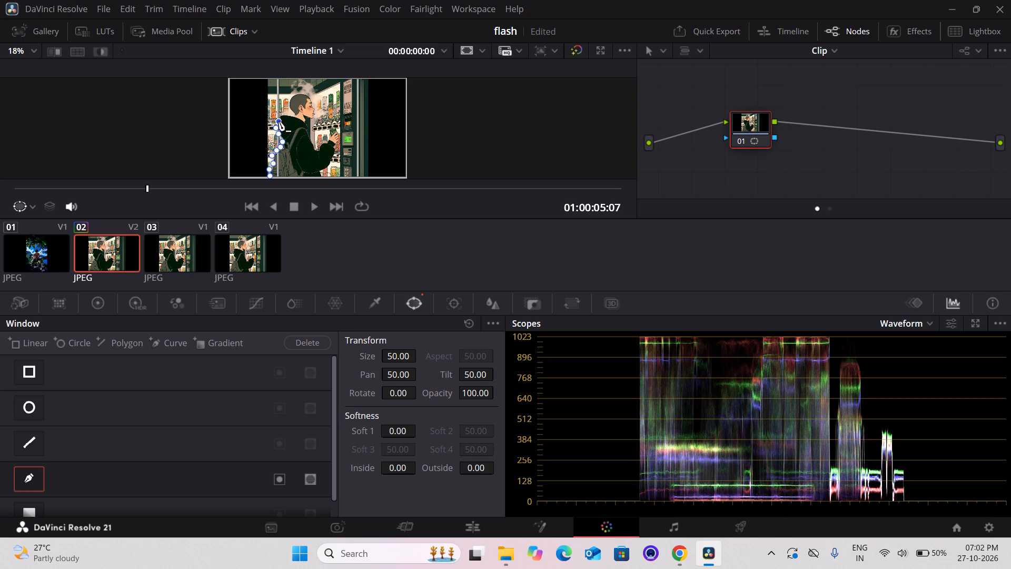
# Extend the curve outline over the shoulder and hood to the back of the neck, undoing and replacing the first points.
pyautogui.click(279, 117)
pyautogui.click(285, 115)
pyautogui.hotkey('ctrl', 'z')
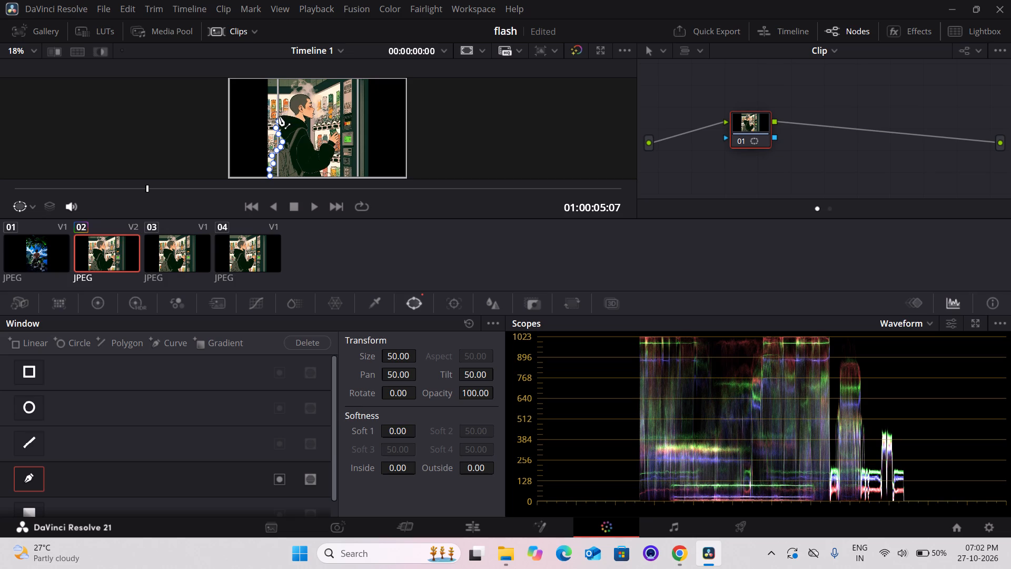
pyautogui.click(279, 116)
pyautogui.click(288, 113)
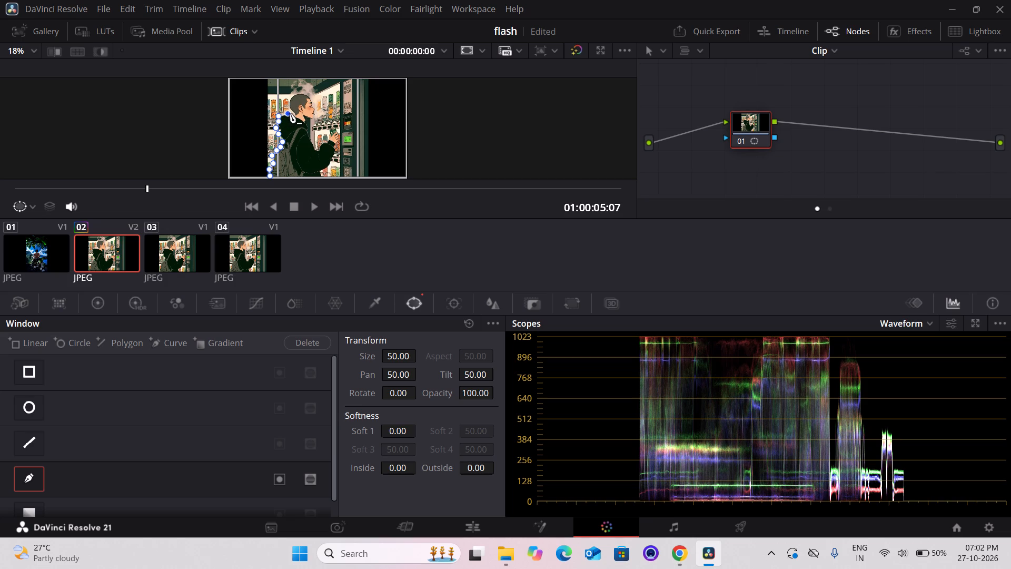
pyautogui.click(295, 114)
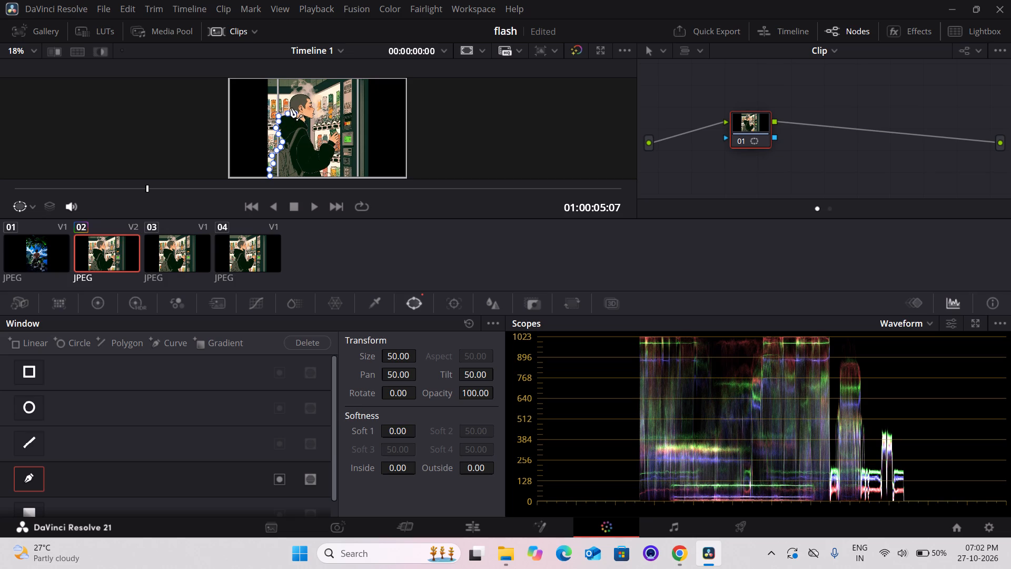
# Continue the curve outline up the back of the head, over the hair and down the face to the chin.
pyautogui.click(290, 108)
pyautogui.click(290, 99)
pyautogui.click(296, 93)
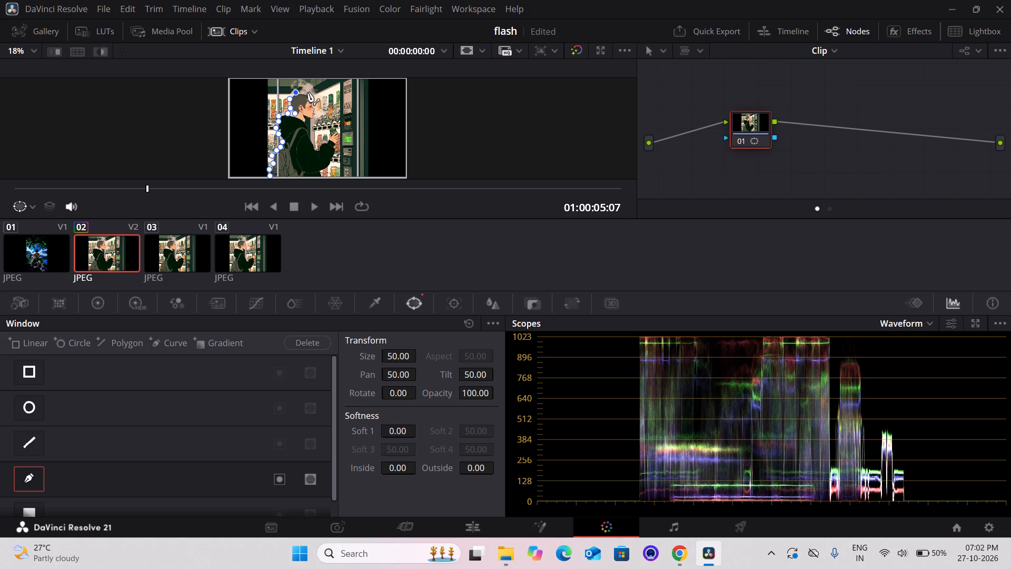
pyautogui.click(308, 94)
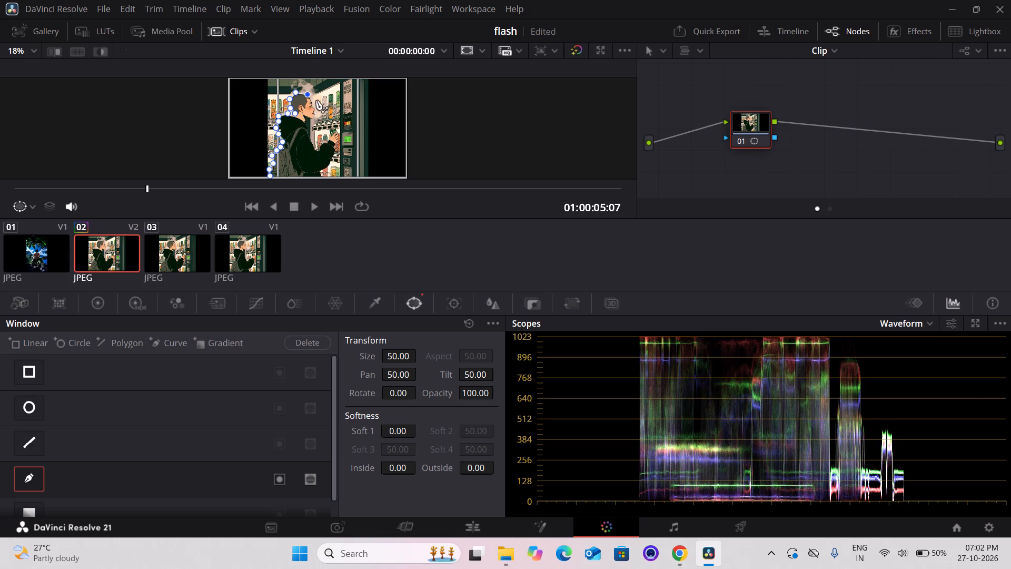
pyautogui.click(313, 103)
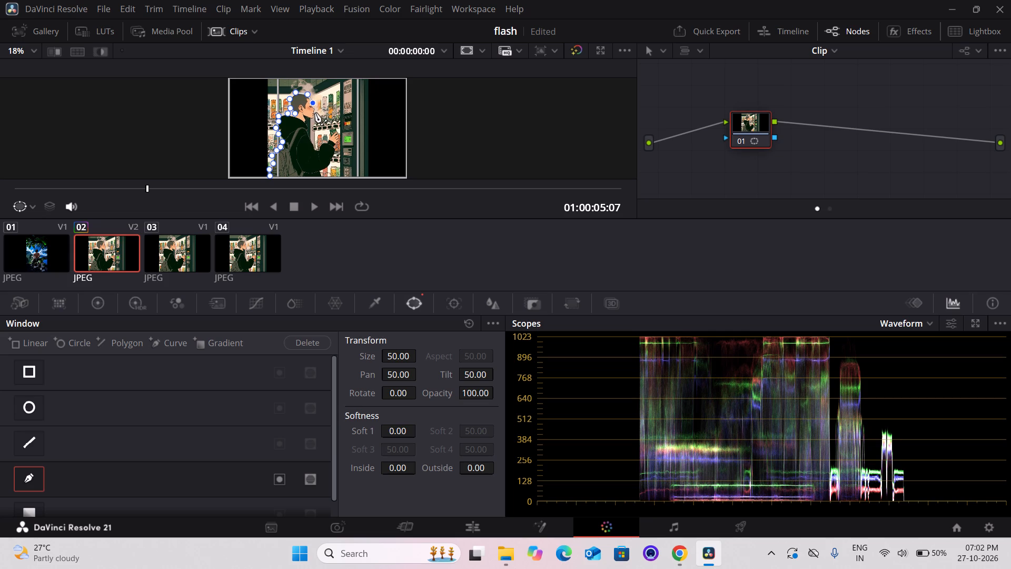
pyautogui.click(315, 113)
pyautogui.click(314, 119)
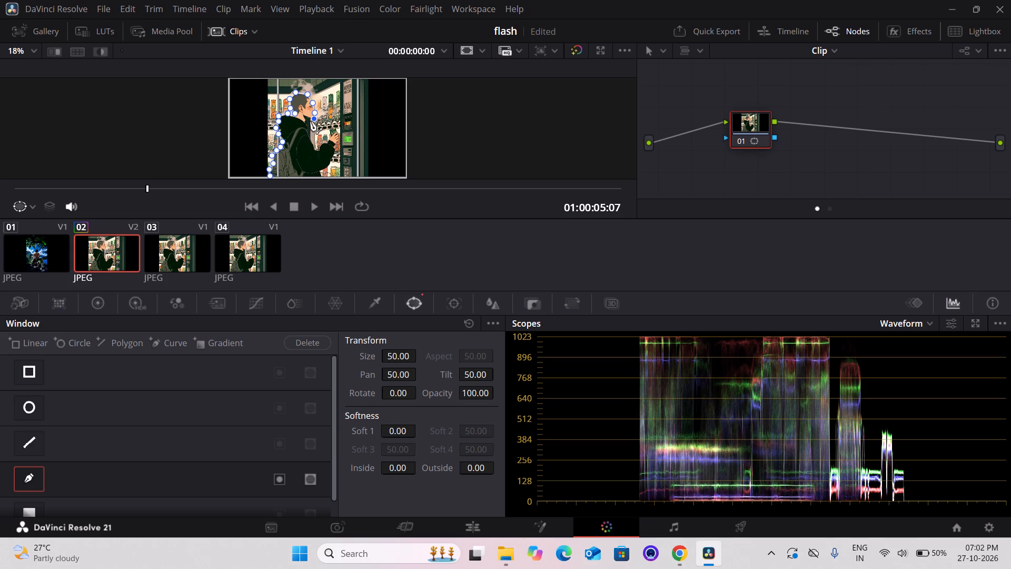
# Continue the curve outline from the man's chin down the chest, along the forearm and around his raised hand.
pyautogui.click(310, 121)
pyautogui.click(311, 130)
pyautogui.click(312, 139)
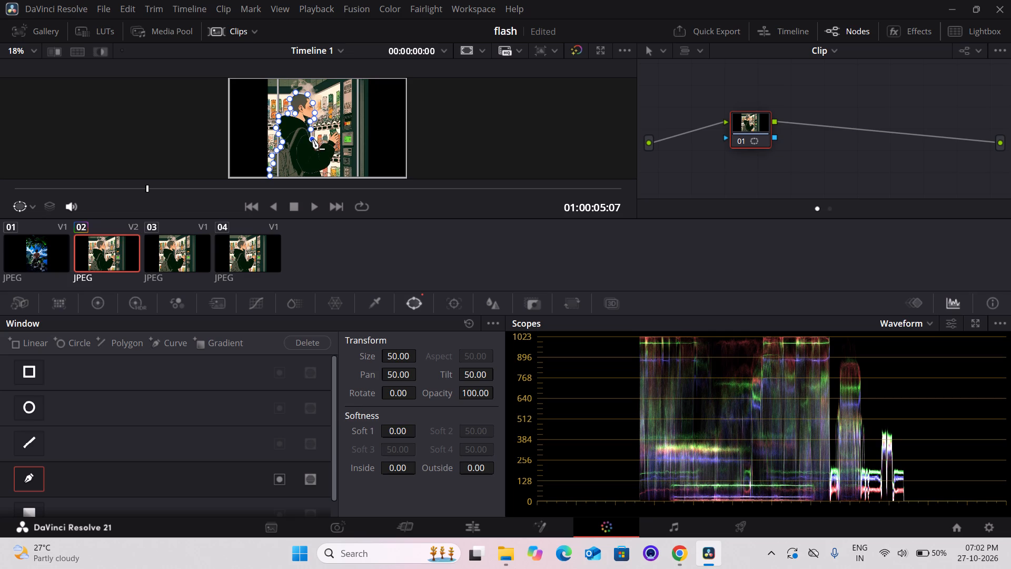
pyautogui.click(315, 147)
pyautogui.click(319, 147)
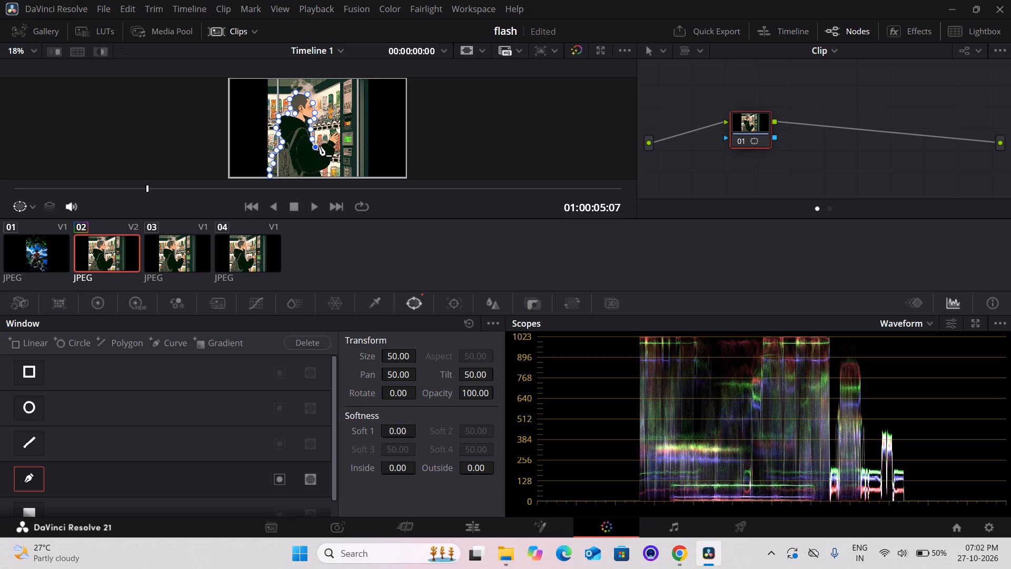
pyautogui.click(322, 142)
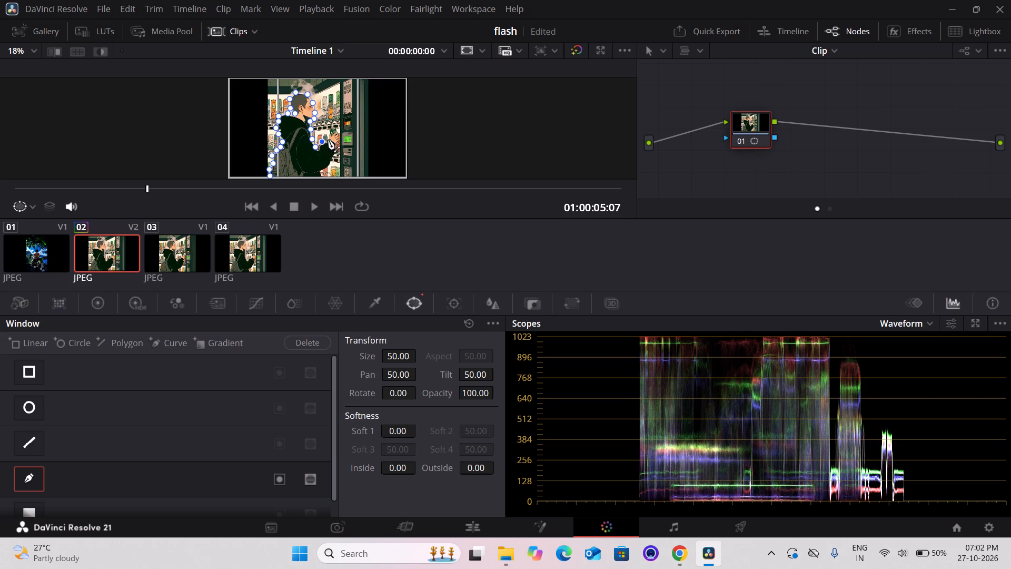
pyautogui.click(328, 140)
pyautogui.click(328, 134)
pyautogui.click(333, 131)
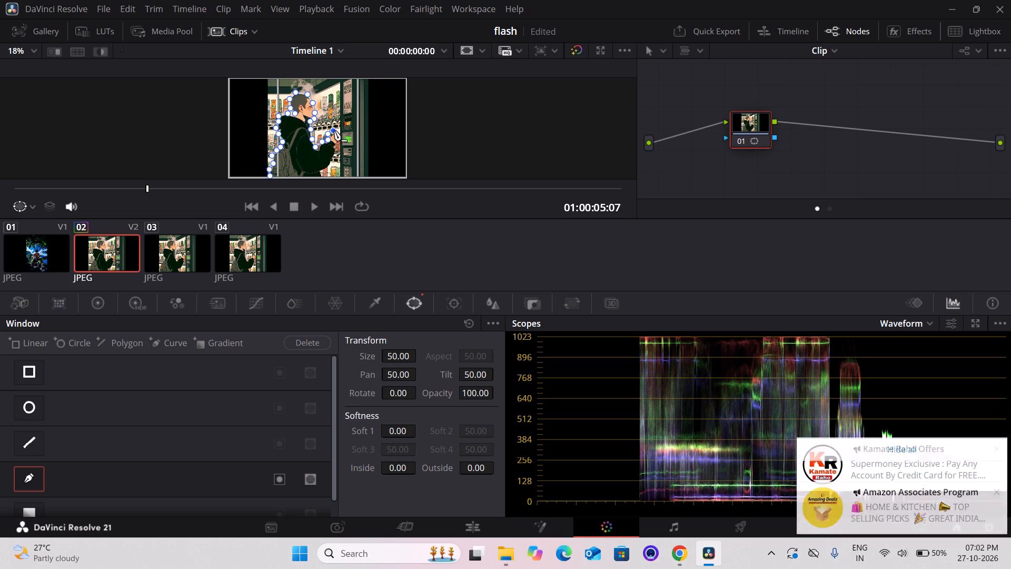
pyautogui.click(339, 133)
pyautogui.click(340, 141)
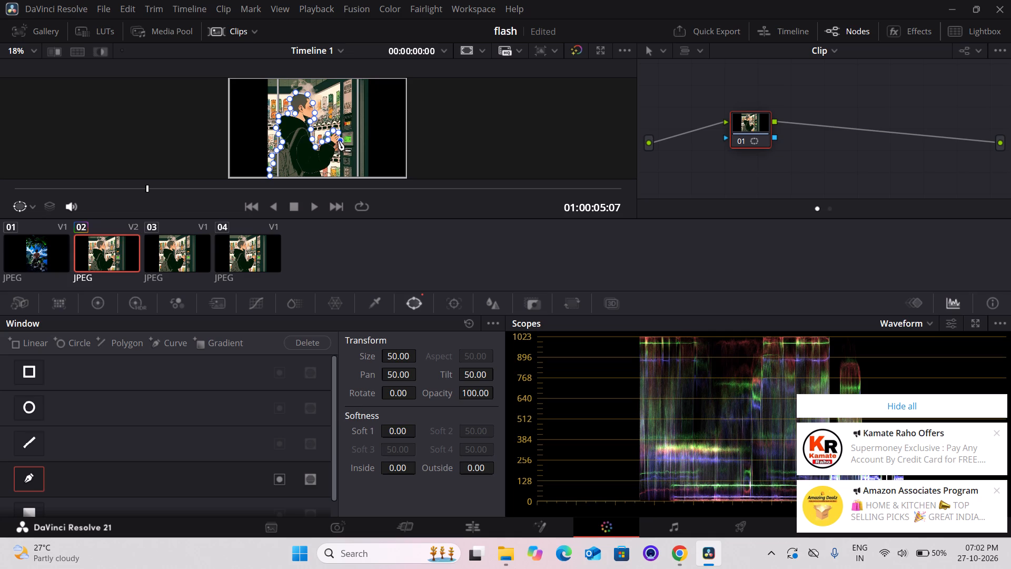
# Trace the curve window under the hand and arm to the image's bottom edge, closing it at the first point.
pyautogui.click(336, 147)
pyautogui.click(336, 153)
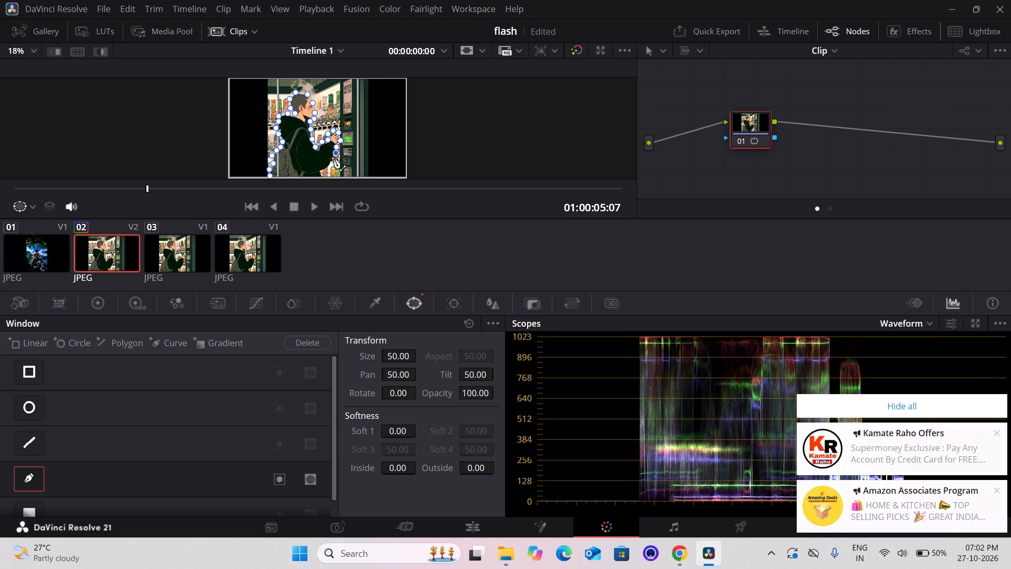
pyautogui.click(334, 159)
pyautogui.click(329, 168)
pyautogui.click(322, 172)
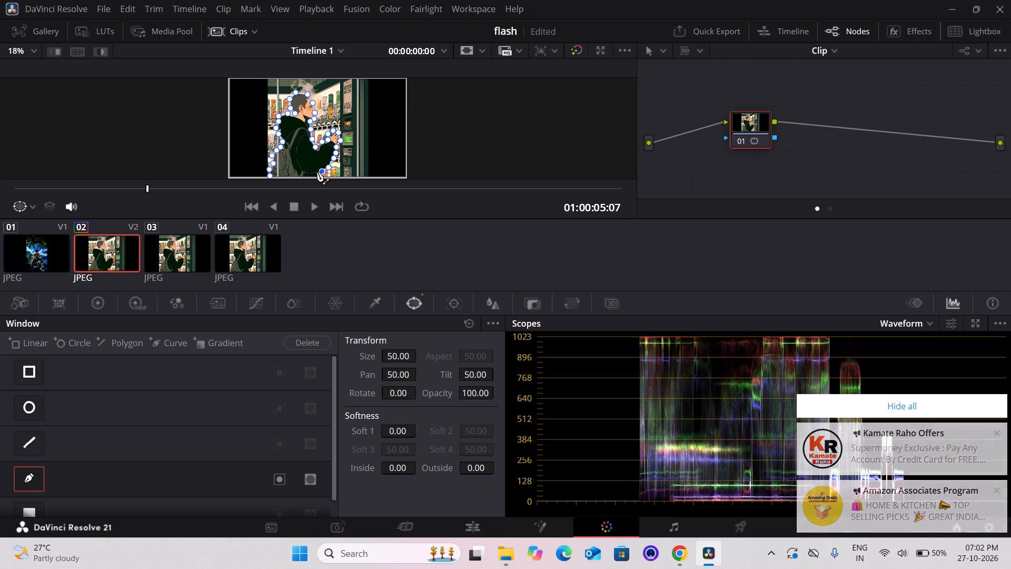
pyautogui.click(322, 176)
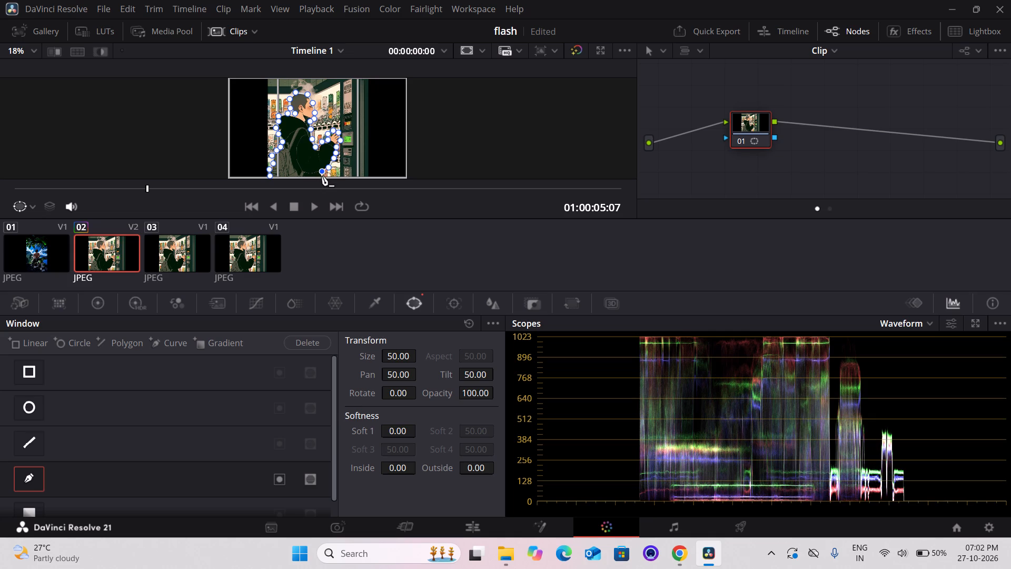
pyautogui.click(321, 176)
pyautogui.click(271, 175)
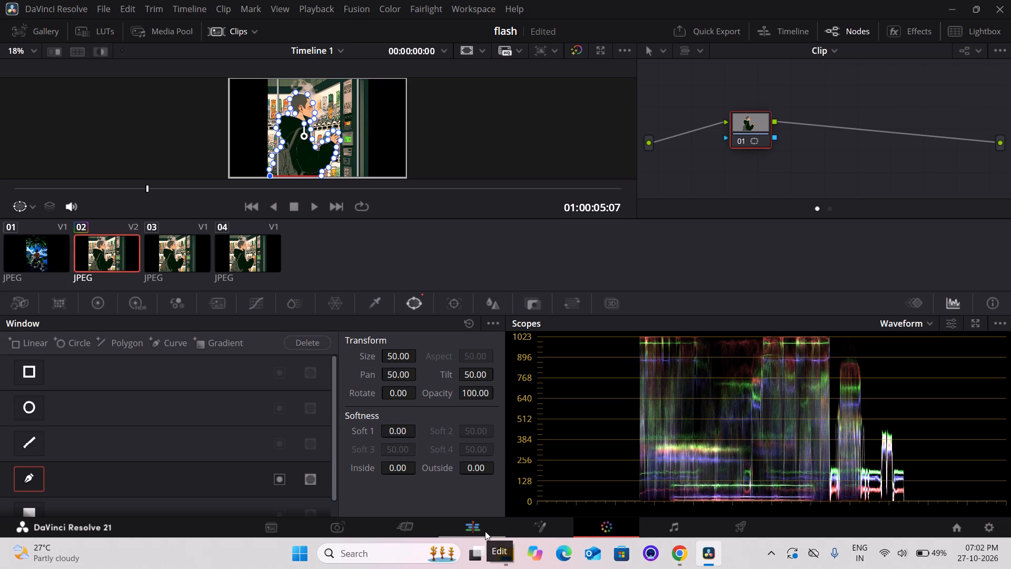
# Add an alpha output to the node graph and connect node 01's blue key output to it.
pyautogui.moveTo(774, 146); pyautogui.dragTo(774, 153, button='right')
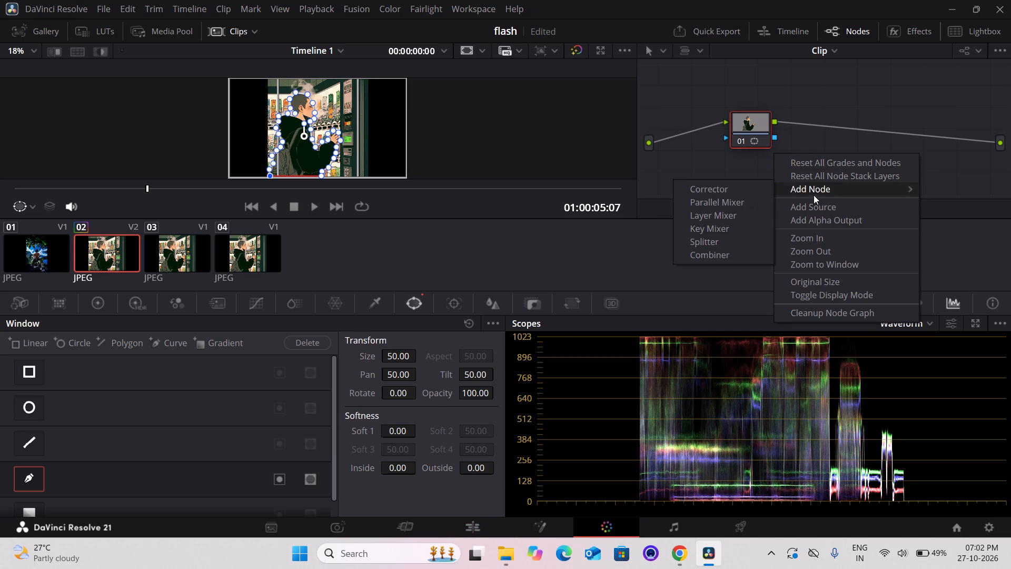
pyautogui.click(821, 218)
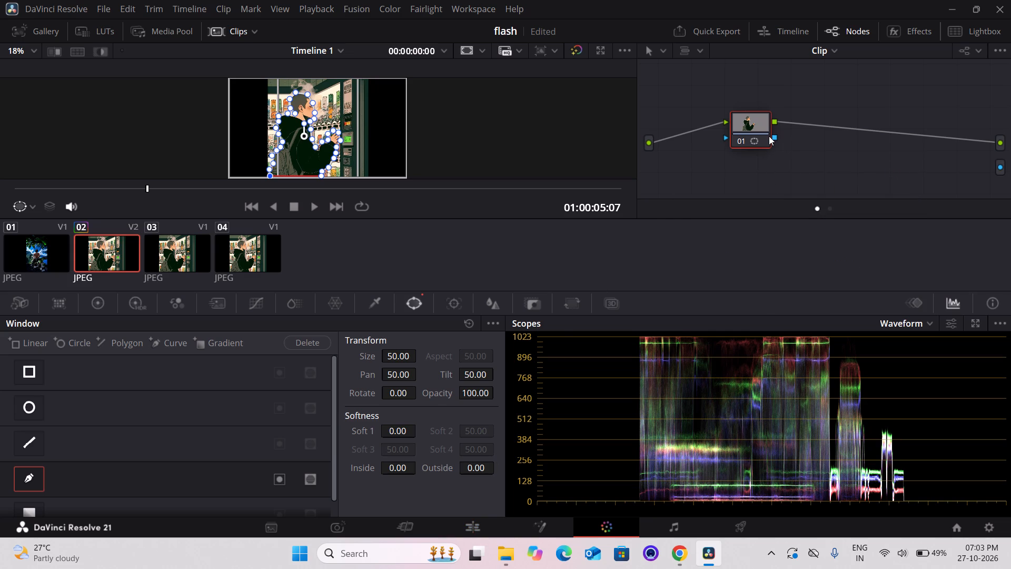
pyautogui.click(776, 137)
pyautogui.moveTo(804, 141); pyautogui.dragTo(925, 159)
pyautogui.moveTo(775, 135); pyautogui.dragTo(995, 164)
pyautogui.moveTo(995, 164); pyautogui.dragTo(1003, 164)
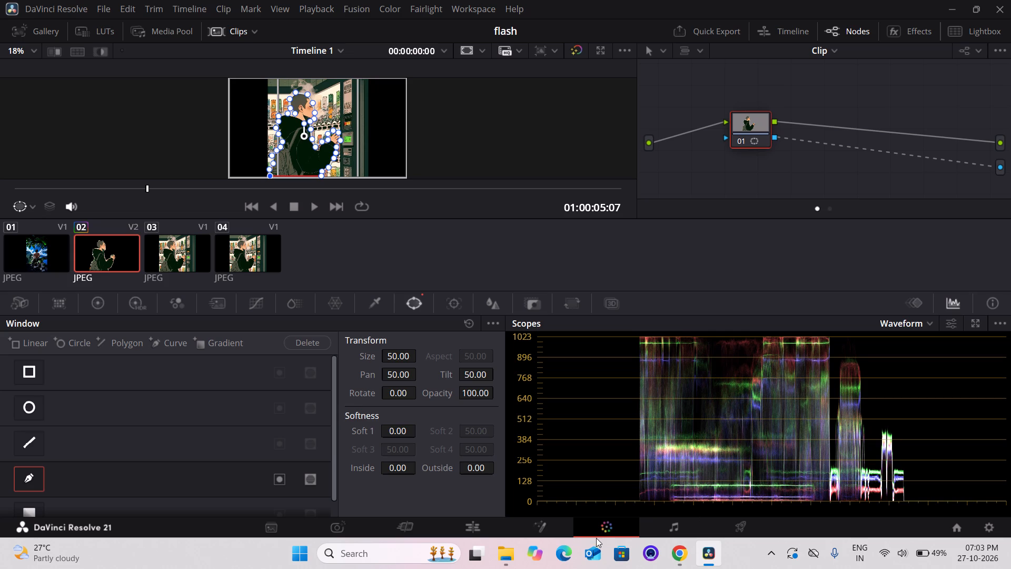
# On the Edit page, move the masked Video 2 clip slightly earlier in the timeline.
pyautogui.click(536, 532)
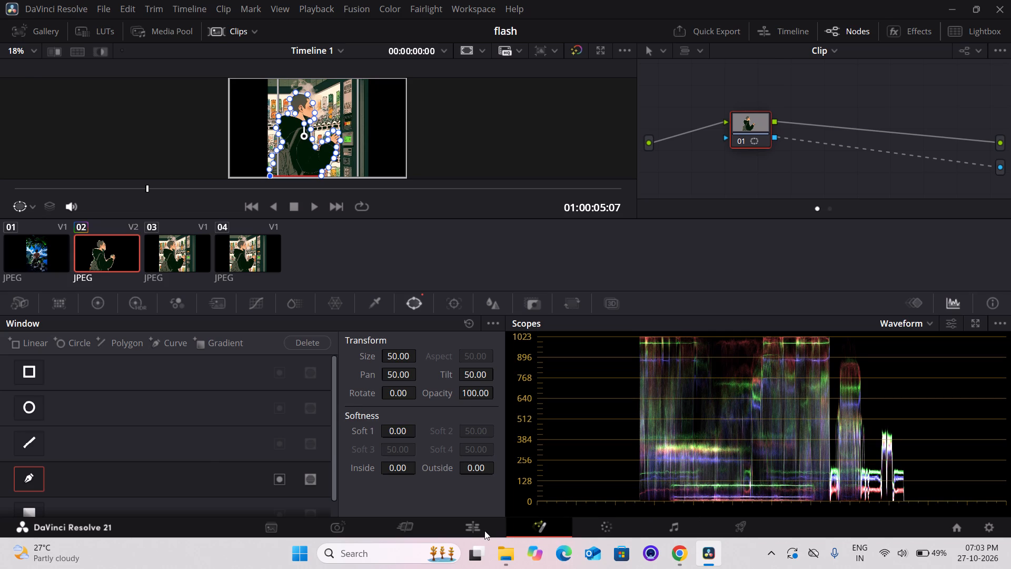
pyautogui.click(486, 528)
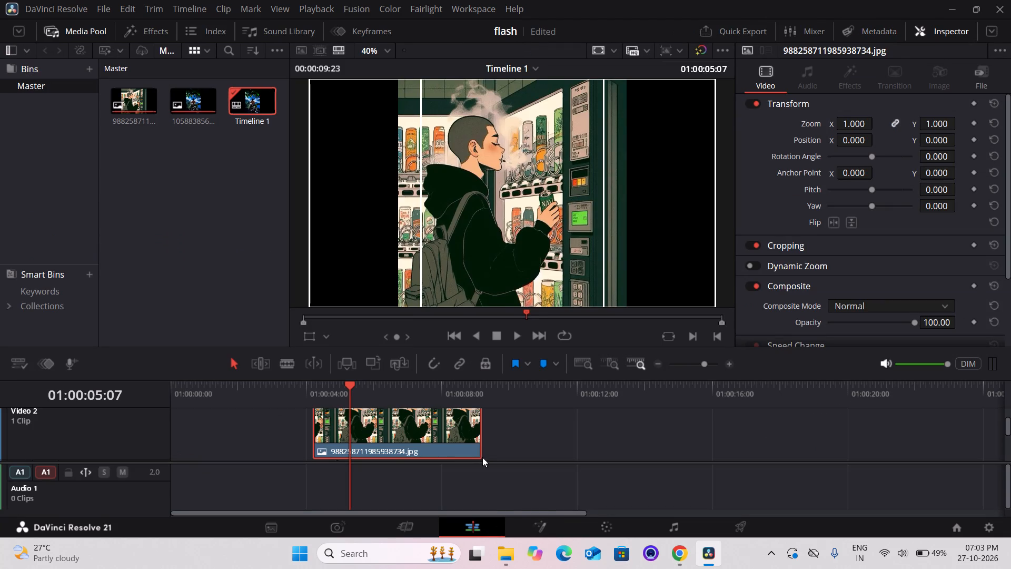
pyautogui.moveTo(458, 444); pyautogui.dragTo(444, 436)
pyautogui.moveTo(439, 437); pyautogui.dragTo(444, 436, button='right')
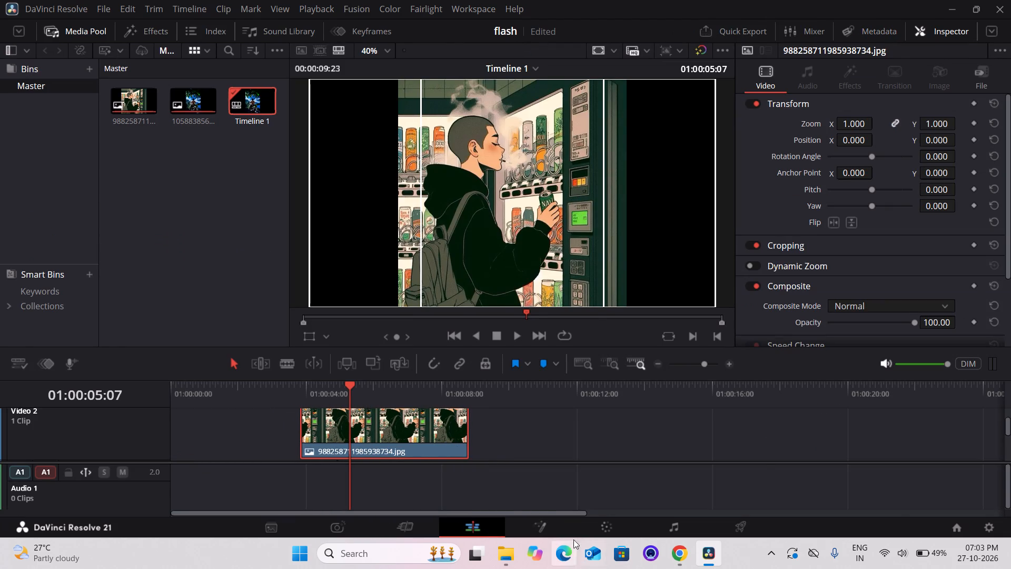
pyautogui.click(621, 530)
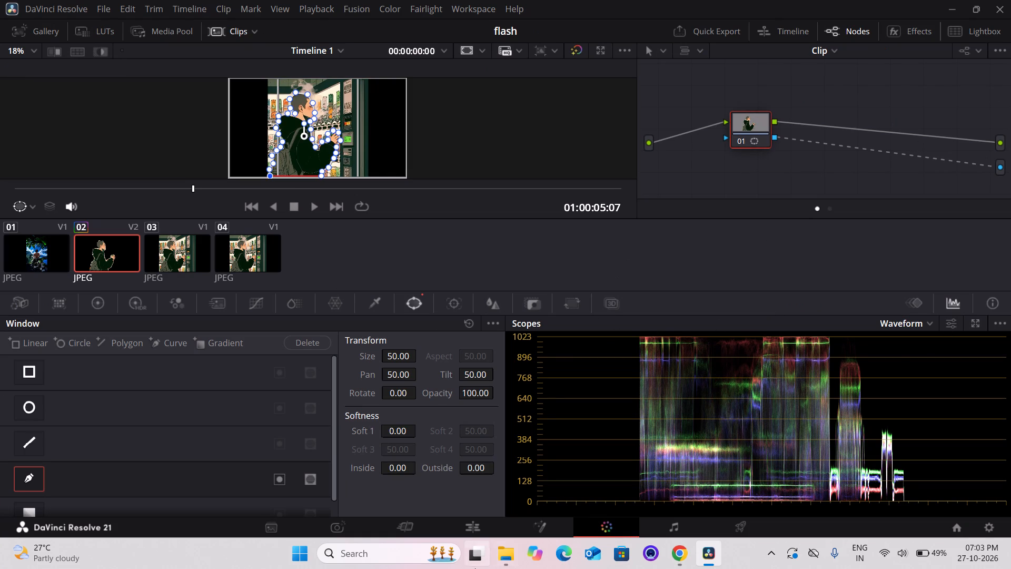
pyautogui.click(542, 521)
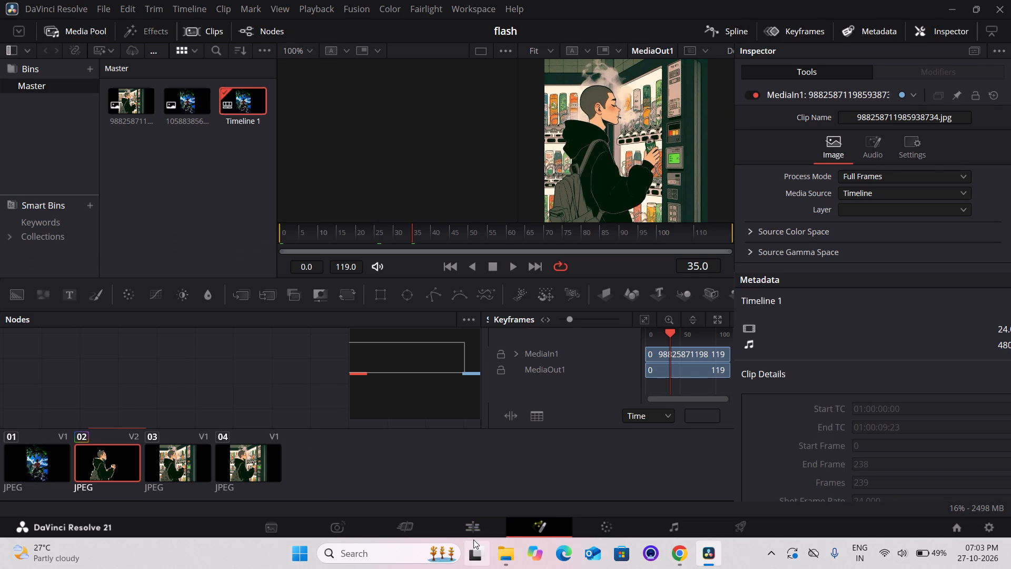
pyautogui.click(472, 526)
# Move the masked Video 2 clip over the end of the first image, aligning its start with the playhead at 01:00:03:03.
pyautogui.moveTo(415, 435); pyautogui.dragTo(406, 436)
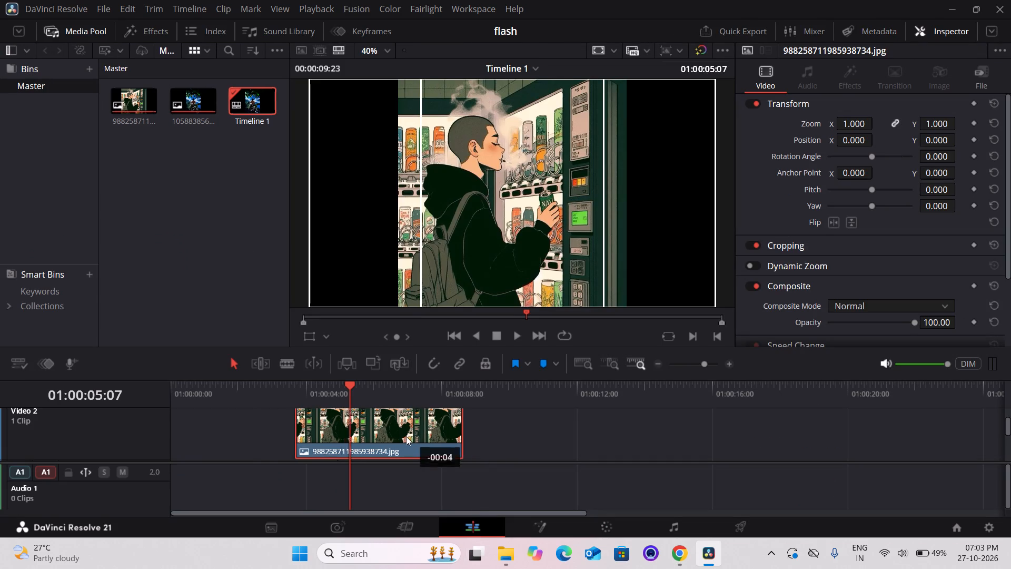
pyautogui.moveTo(406, 436); pyautogui.dragTo(373, 440)
pyautogui.click(274, 390)
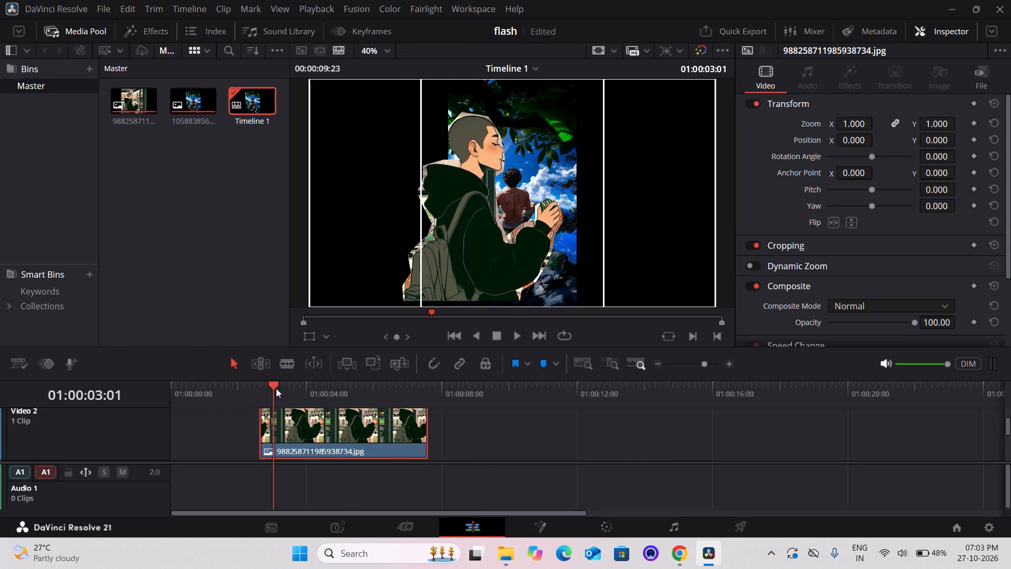
pyautogui.click(276, 388)
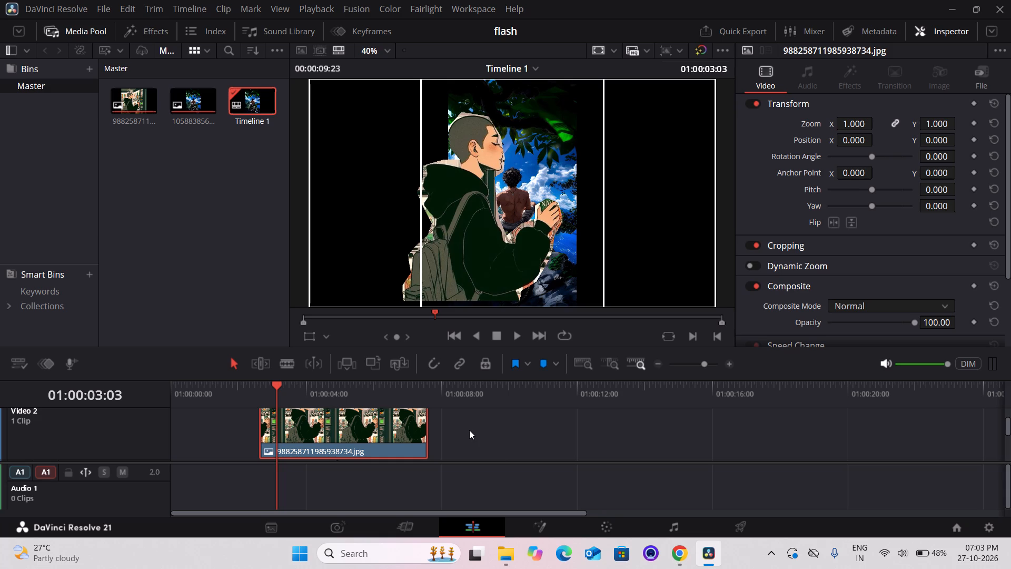
pyautogui.scroll(-1, 446, 434)
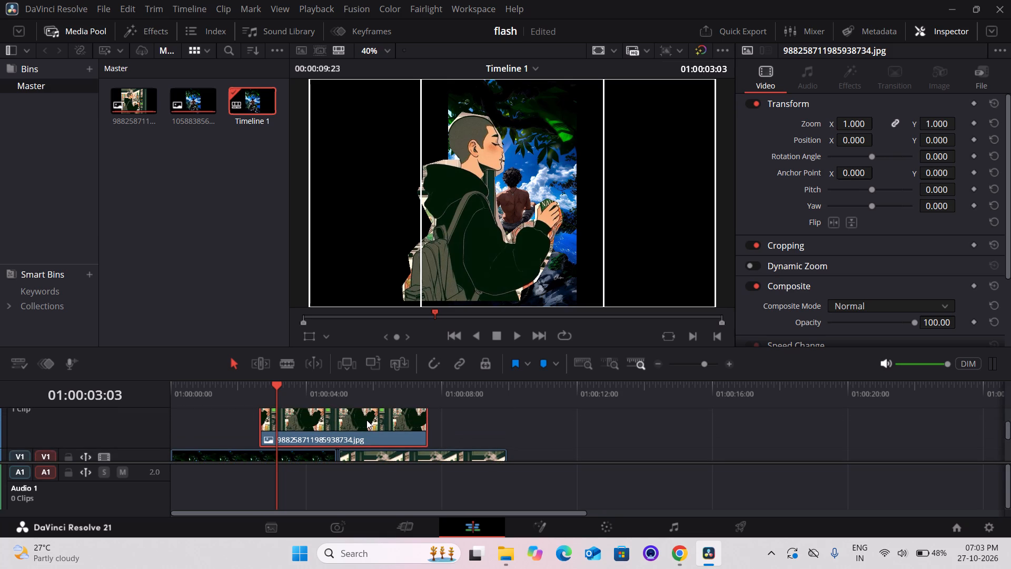
pyautogui.moveTo(322, 437); pyautogui.dragTo(339, 436)
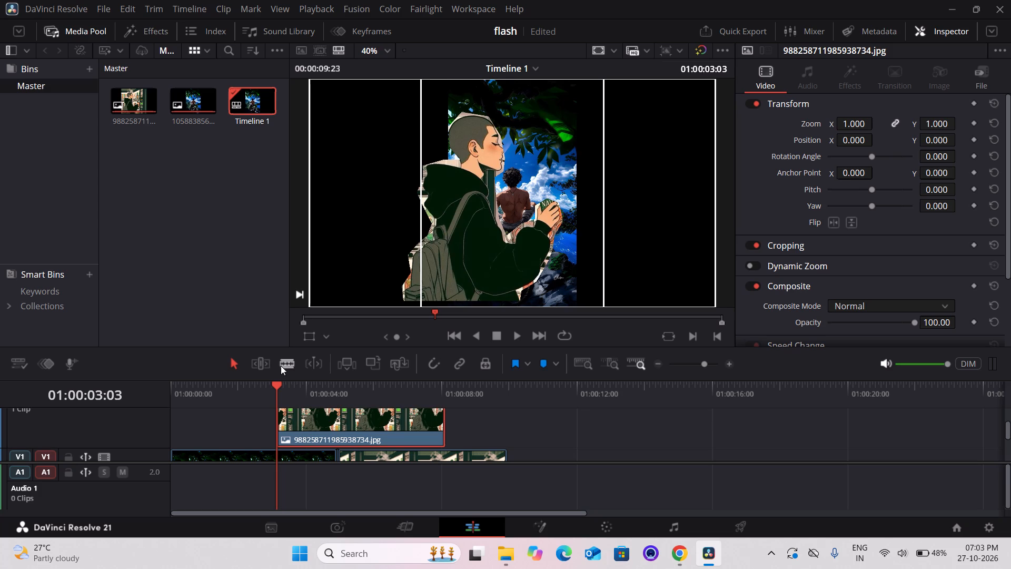
# Blade the masked Video 2 clip at six points, at short intervals from 01:00:03:13 to 01:00:05:07.
pyautogui.click(281, 366)
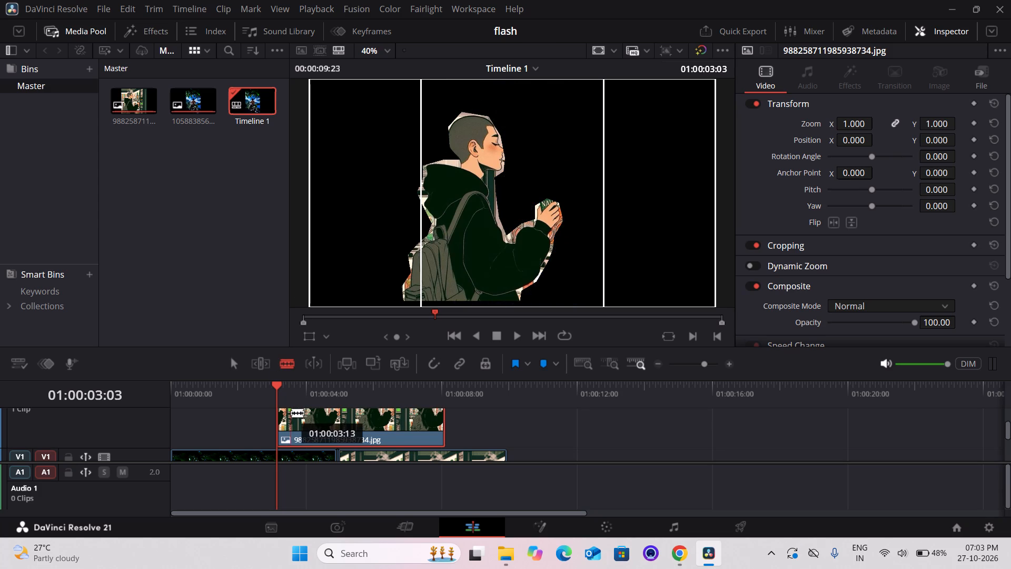
pyautogui.click(291, 413)
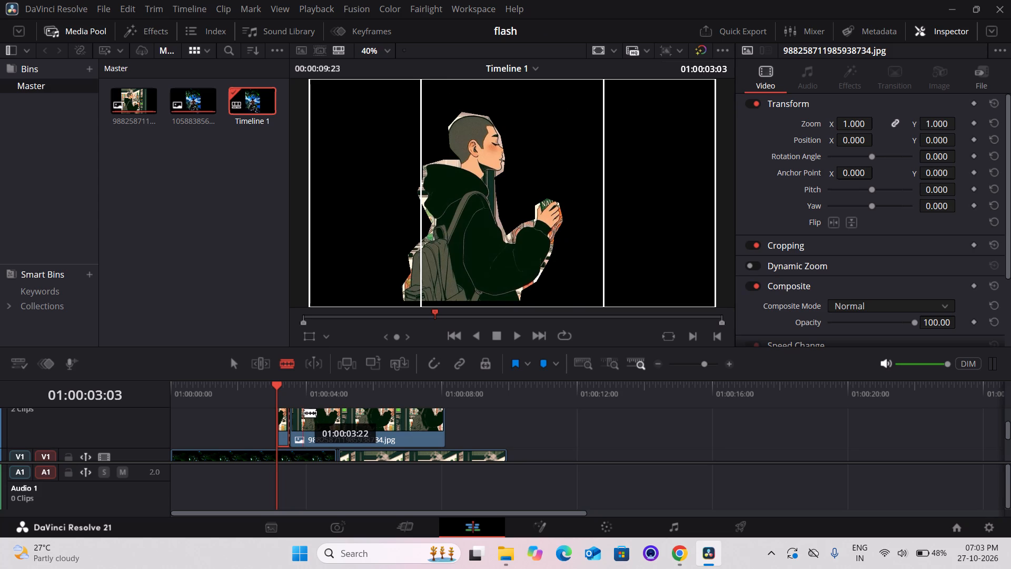
pyautogui.click(302, 413)
pyautogui.click(313, 413)
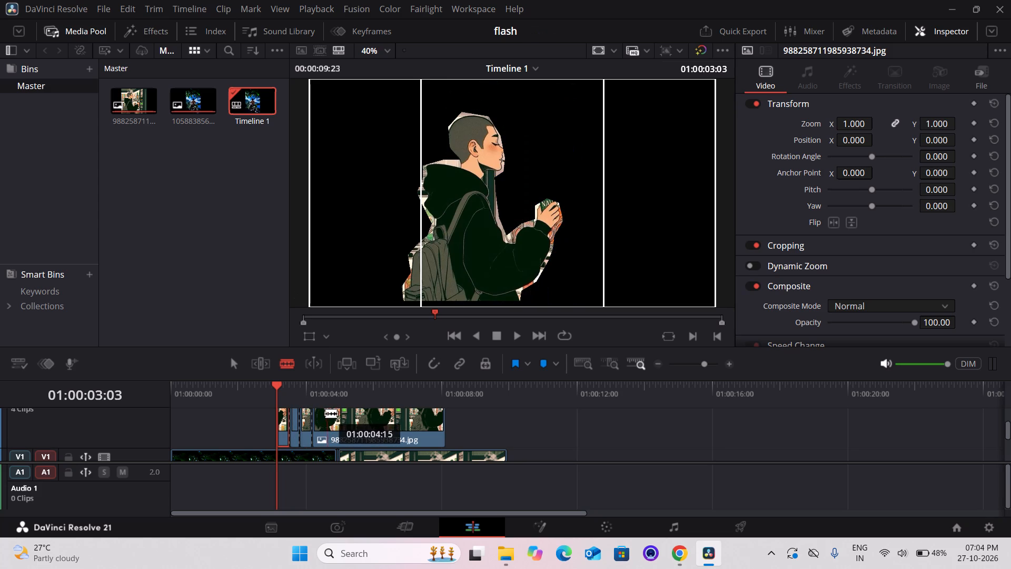
pyautogui.click(323, 413)
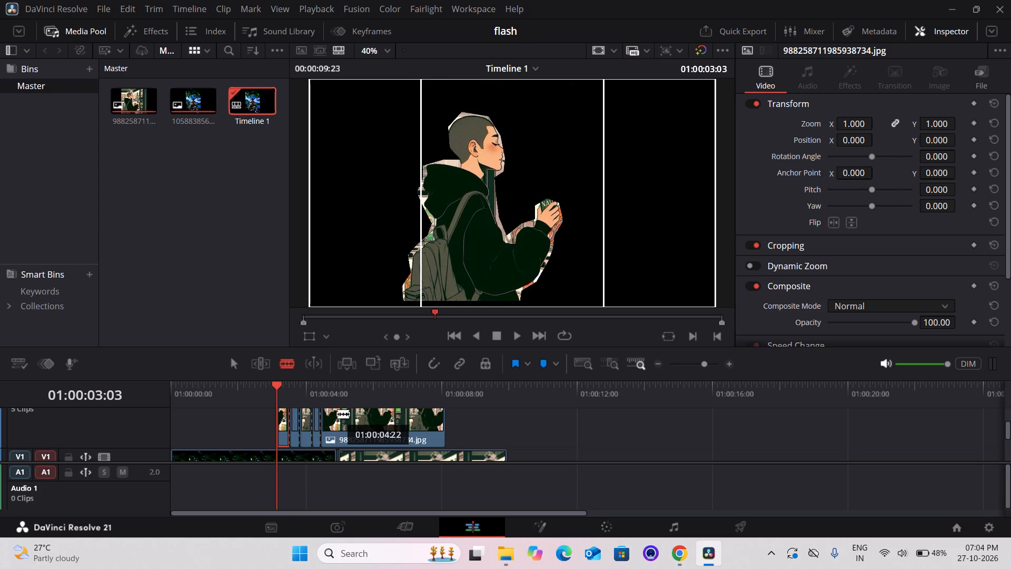
pyautogui.click(335, 415)
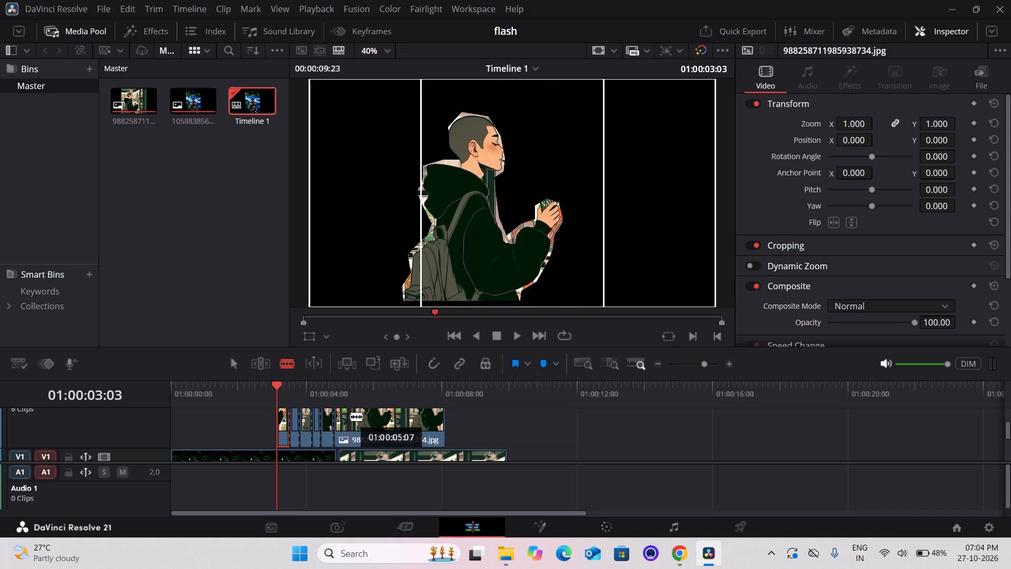
pyautogui.click(350, 416)
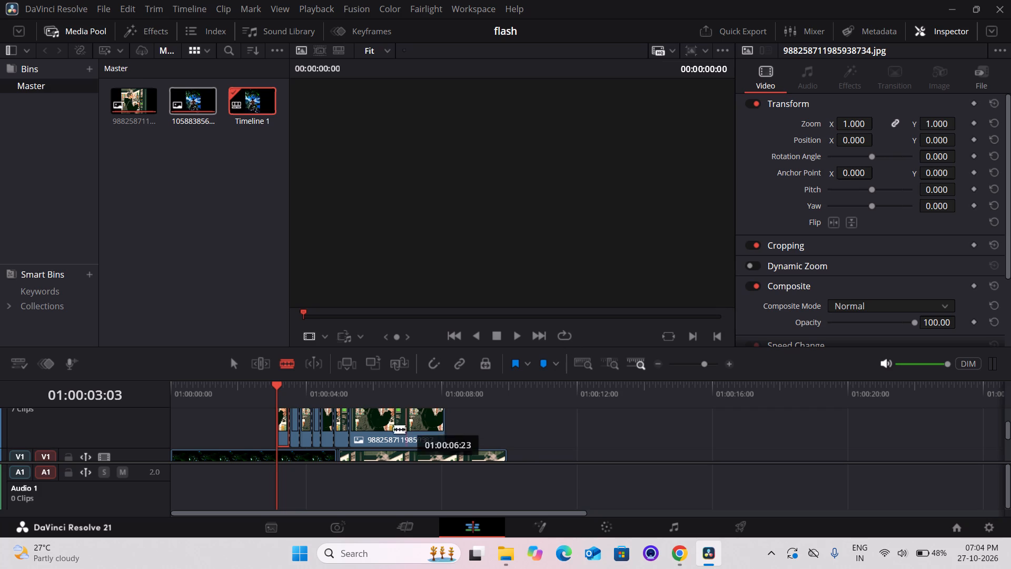
# Ripple-delete the second short piece of the masked Video 2 clip.
pyautogui.click(235, 366)
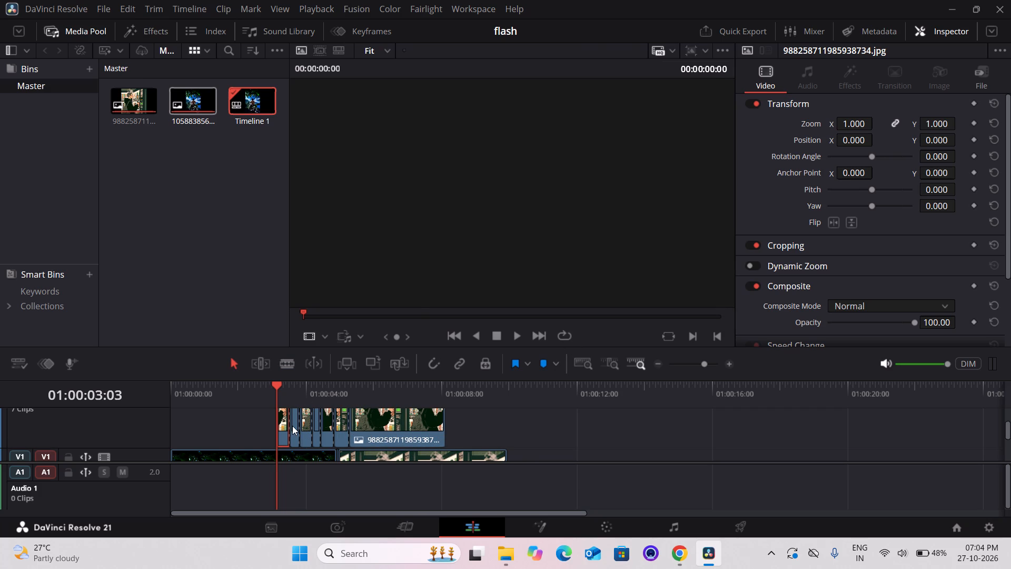
pyautogui.click(293, 426)
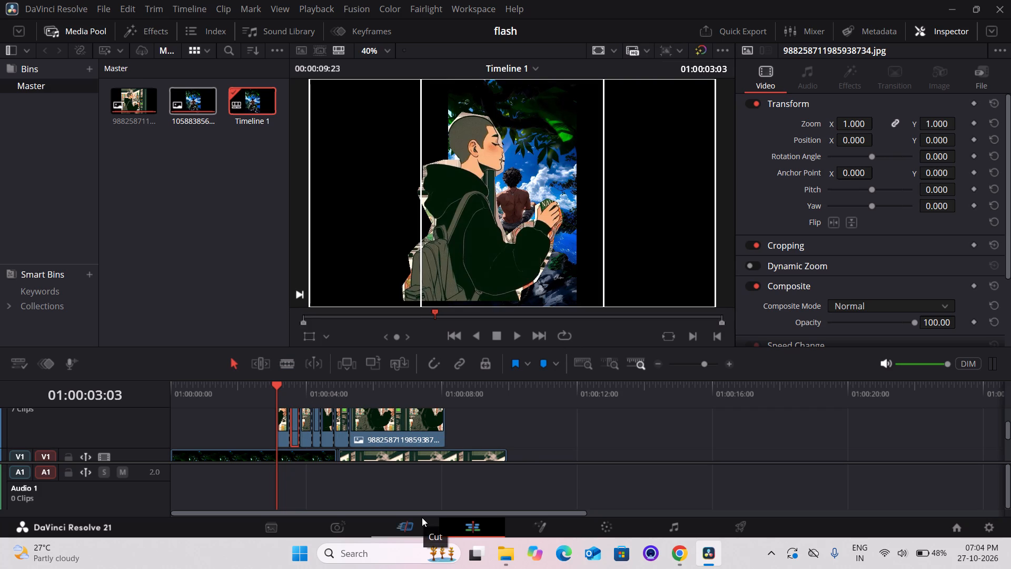
pyautogui.press('Delete')
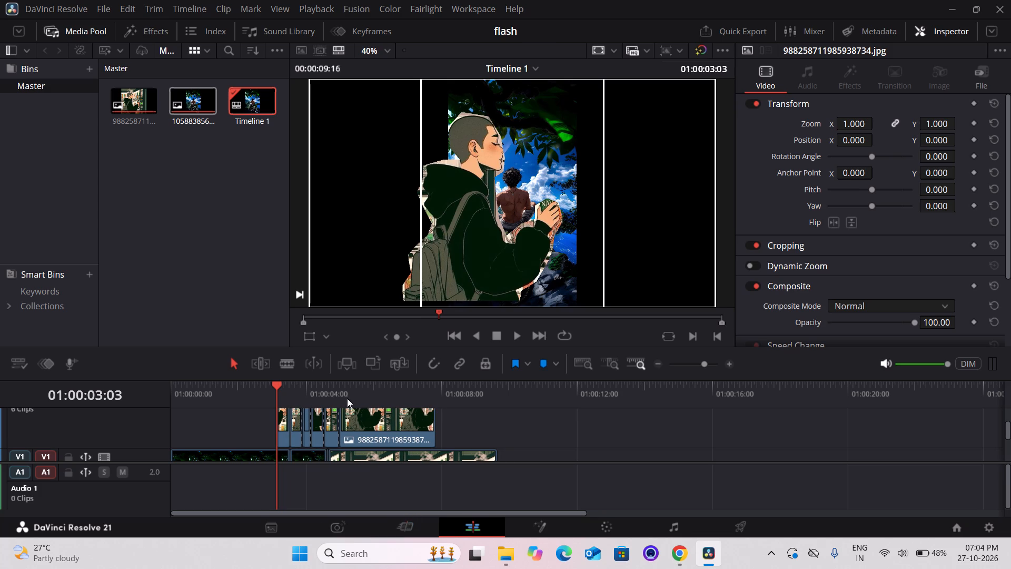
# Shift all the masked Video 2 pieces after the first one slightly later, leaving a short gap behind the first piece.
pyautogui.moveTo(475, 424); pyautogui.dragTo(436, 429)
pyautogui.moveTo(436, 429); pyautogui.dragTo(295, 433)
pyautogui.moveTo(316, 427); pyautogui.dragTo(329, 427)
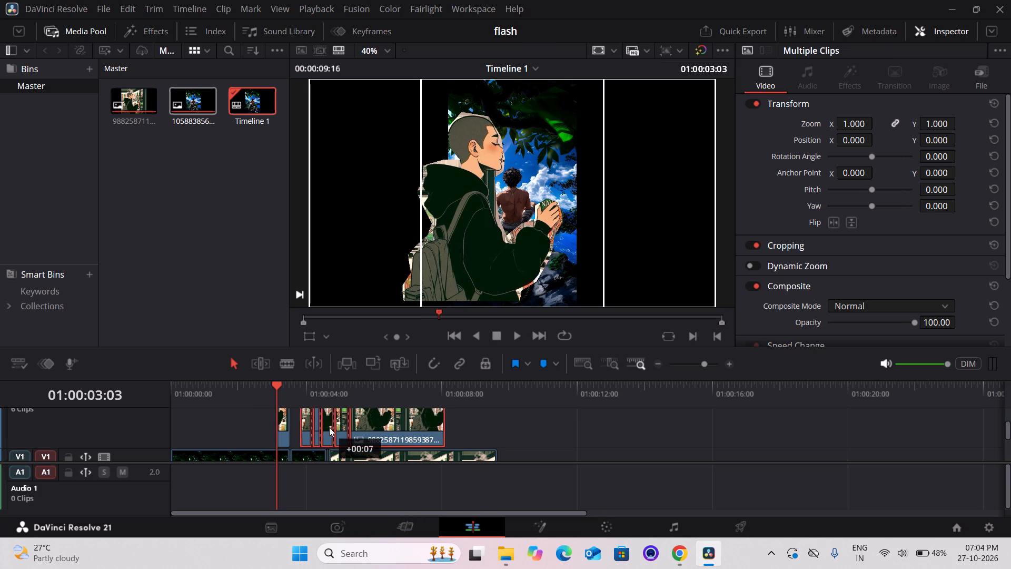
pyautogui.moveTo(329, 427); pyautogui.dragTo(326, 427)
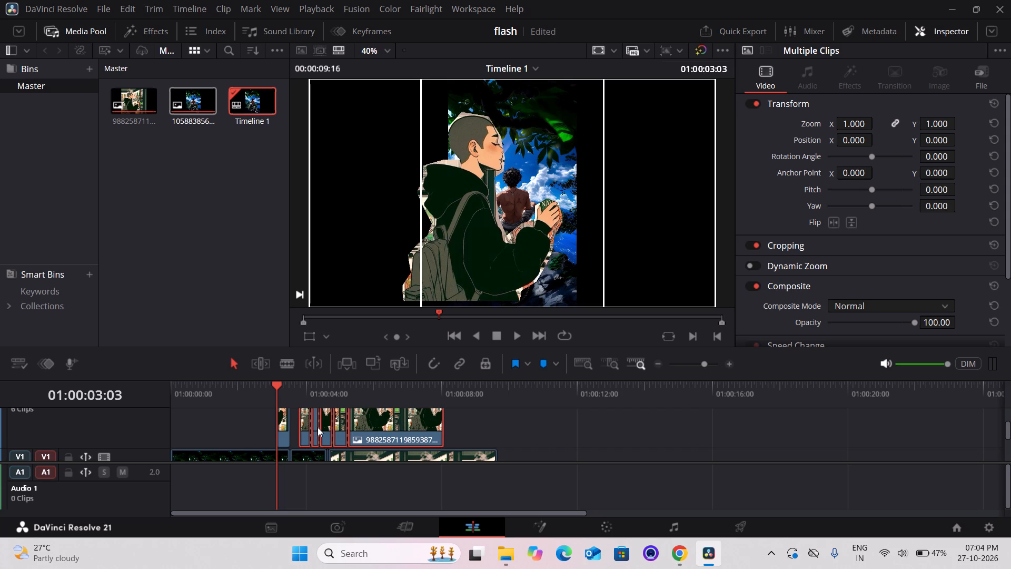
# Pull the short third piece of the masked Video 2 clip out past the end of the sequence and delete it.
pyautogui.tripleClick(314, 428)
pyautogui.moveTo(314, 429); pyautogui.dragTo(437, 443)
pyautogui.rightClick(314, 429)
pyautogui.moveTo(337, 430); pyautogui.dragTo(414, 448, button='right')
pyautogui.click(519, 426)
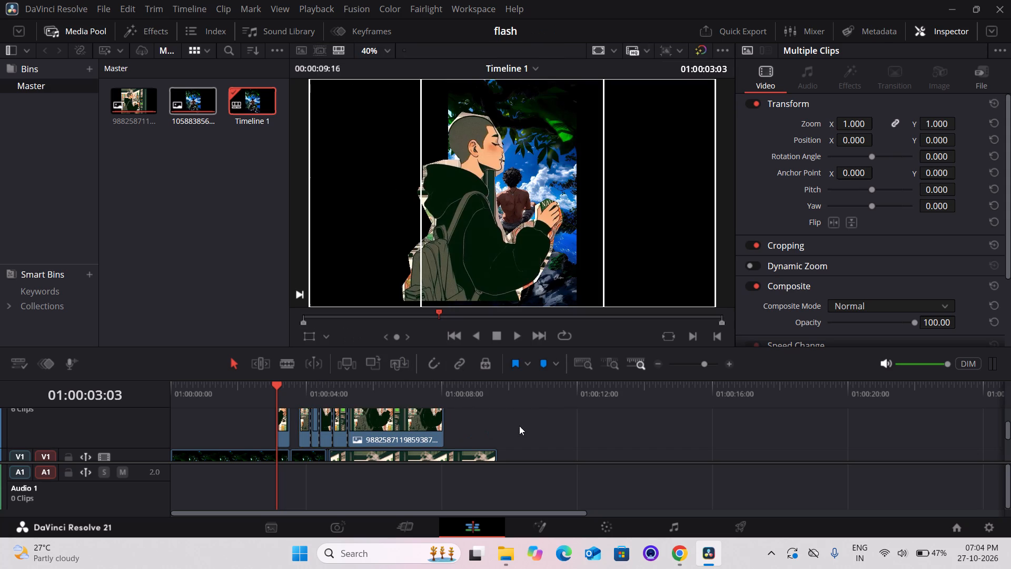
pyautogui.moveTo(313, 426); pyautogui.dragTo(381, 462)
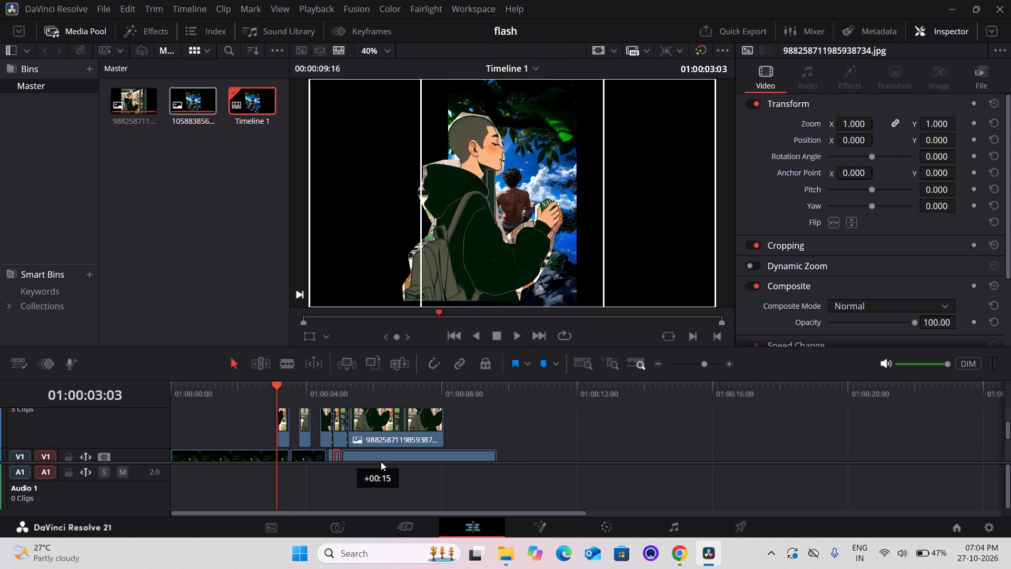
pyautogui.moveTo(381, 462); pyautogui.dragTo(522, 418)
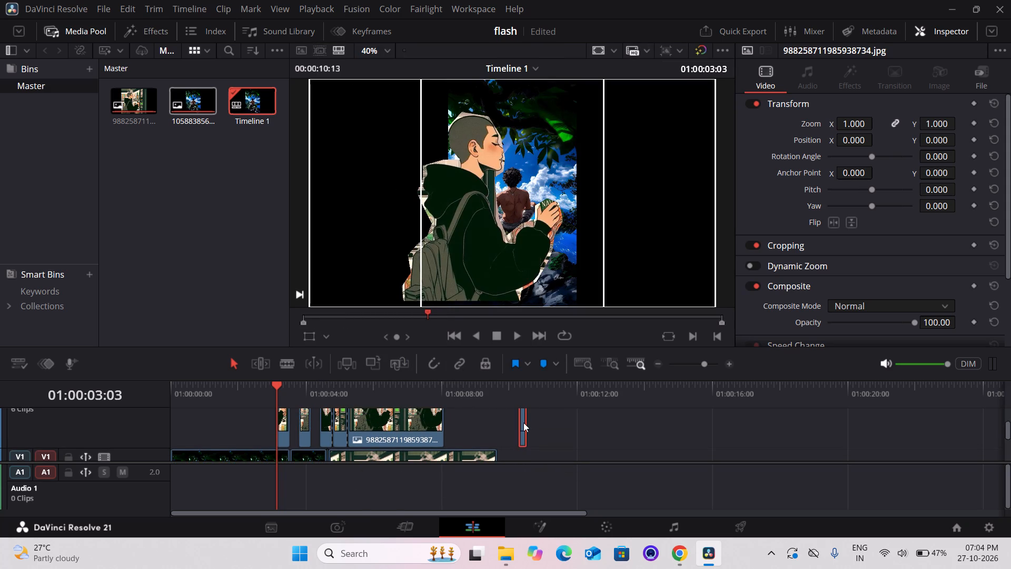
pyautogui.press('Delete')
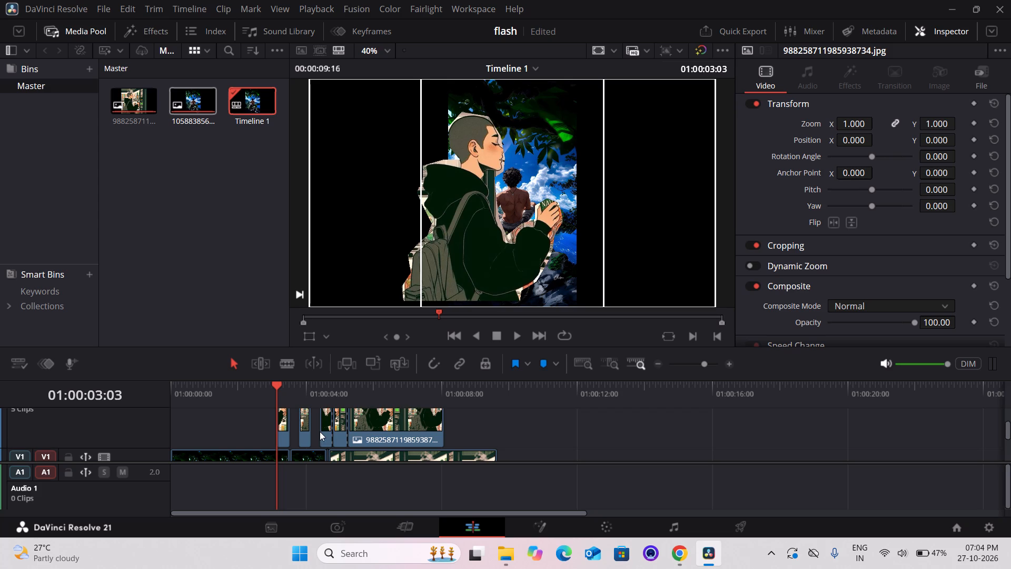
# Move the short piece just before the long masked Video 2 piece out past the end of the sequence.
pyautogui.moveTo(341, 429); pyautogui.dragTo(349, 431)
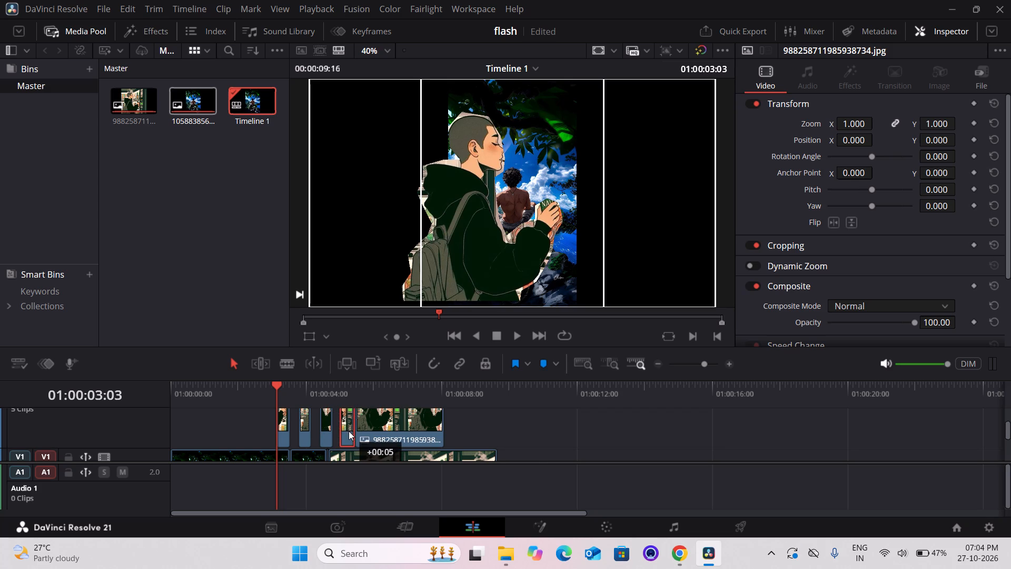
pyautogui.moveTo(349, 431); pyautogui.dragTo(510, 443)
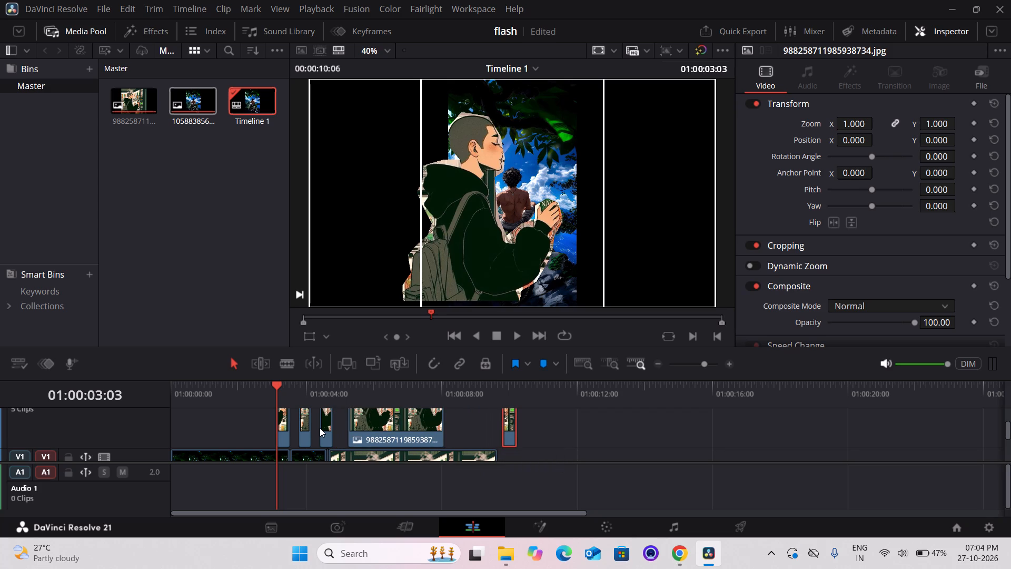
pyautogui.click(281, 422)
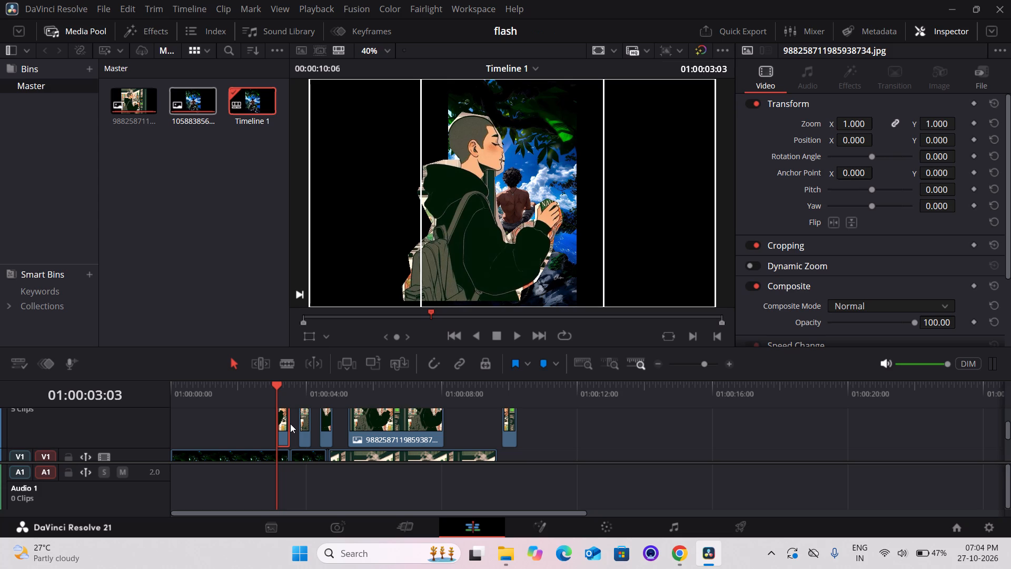
# Undo the piece moves, the deletions and all the blade cuts, back to a single uncut masked clip on Video 2.
pyautogui.hotkey('ctrl', 'z')
pyautogui.press('z')
pyautogui.hotkey('ctrl', 'z')
pyautogui.hotkey('ctrl', 'z')
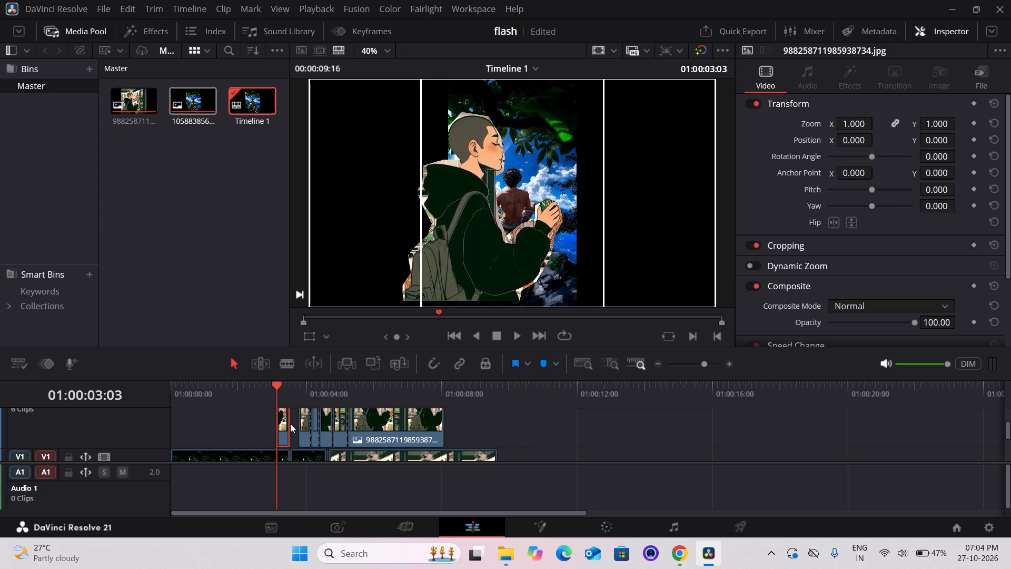
pyautogui.hotkey('ctrl', 'z')
pyautogui.hotkey('ctrl', 'z')
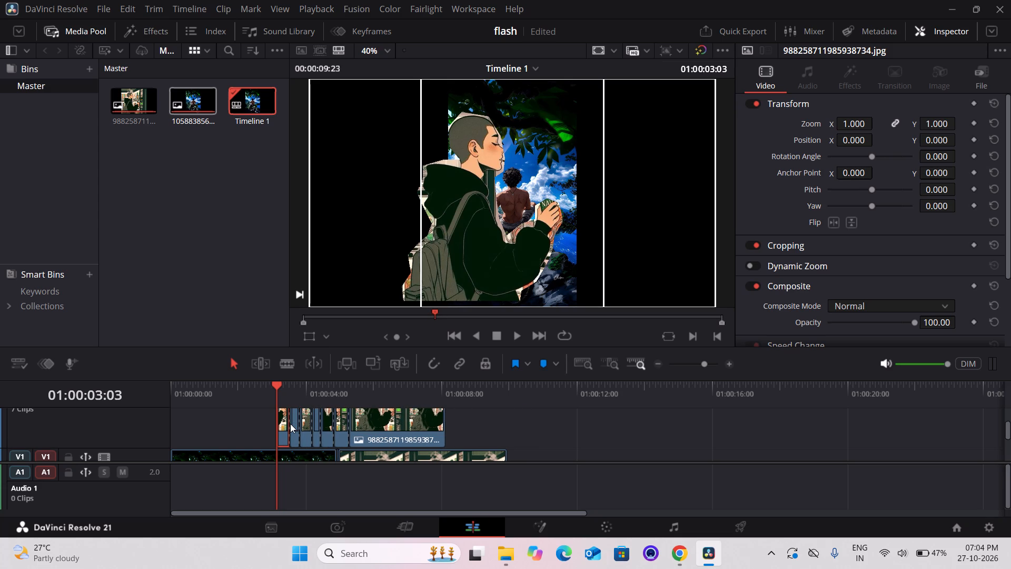
pyautogui.hotkey('ctrl', 'z')
pyautogui.hotkey('ctrl', 'z')
pyautogui.hotkey('ctrl', 'z')
pyautogui.hotkey('ctrl', 'z')
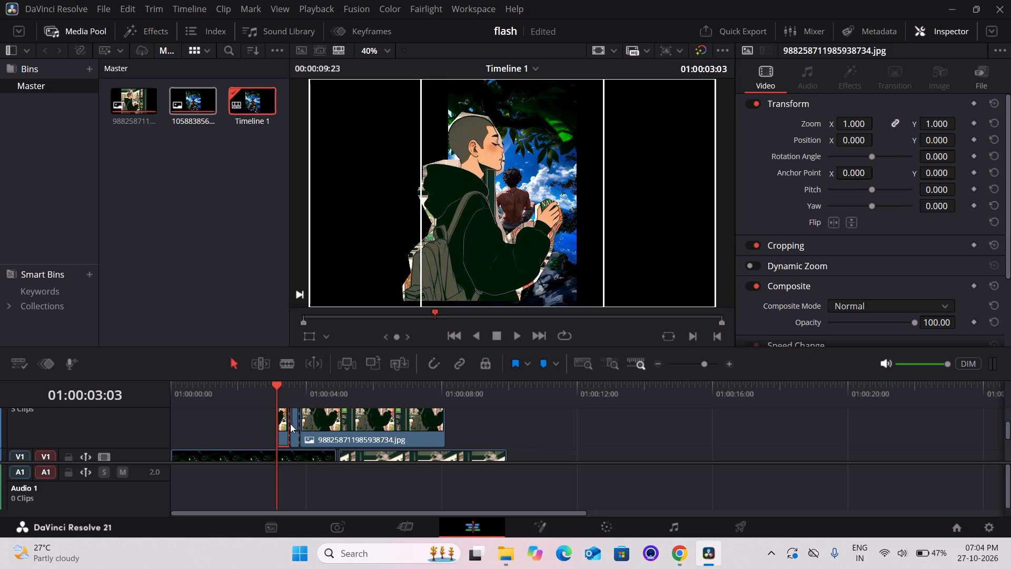
pyautogui.press('z')
pyautogui.hotkey('ctrl', 'z')
pyautogui.hotkey('ctrl', 'z')
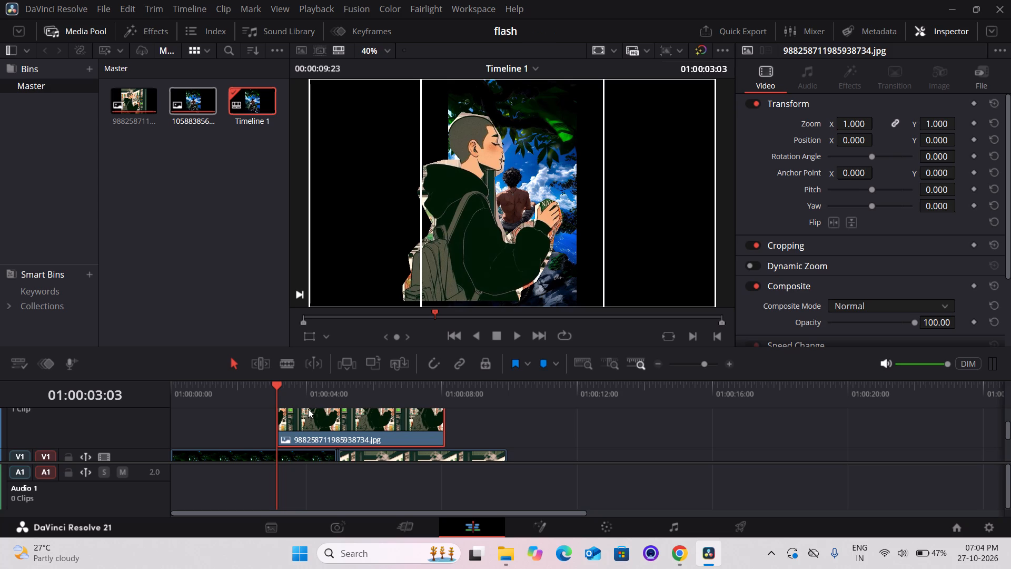
# Blade the masked Video 2 clip at four points at short intervals, starting near 01:00:03:12.
pyautogui.click(290, 361)
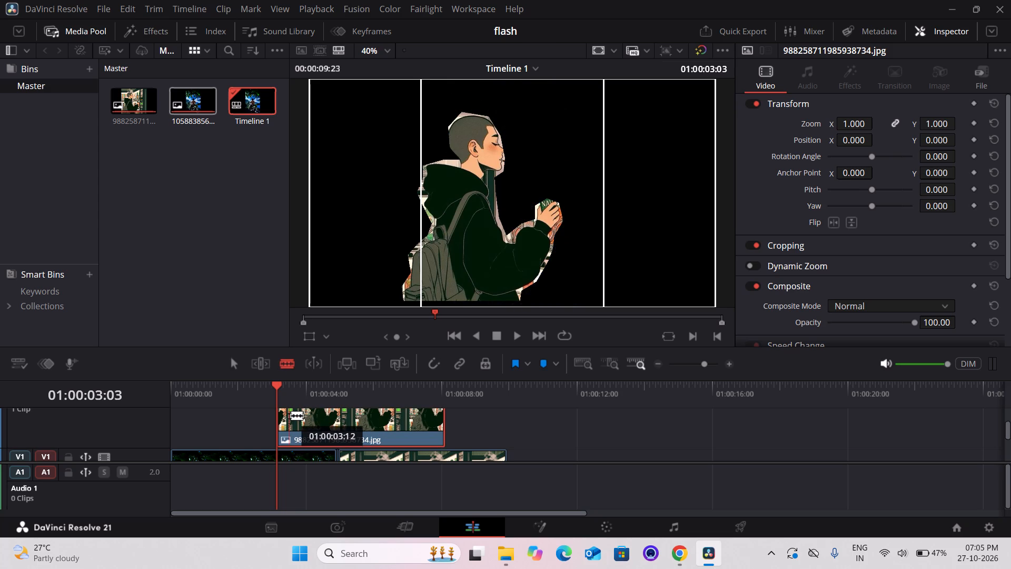
pyautogui.click(291, 415)
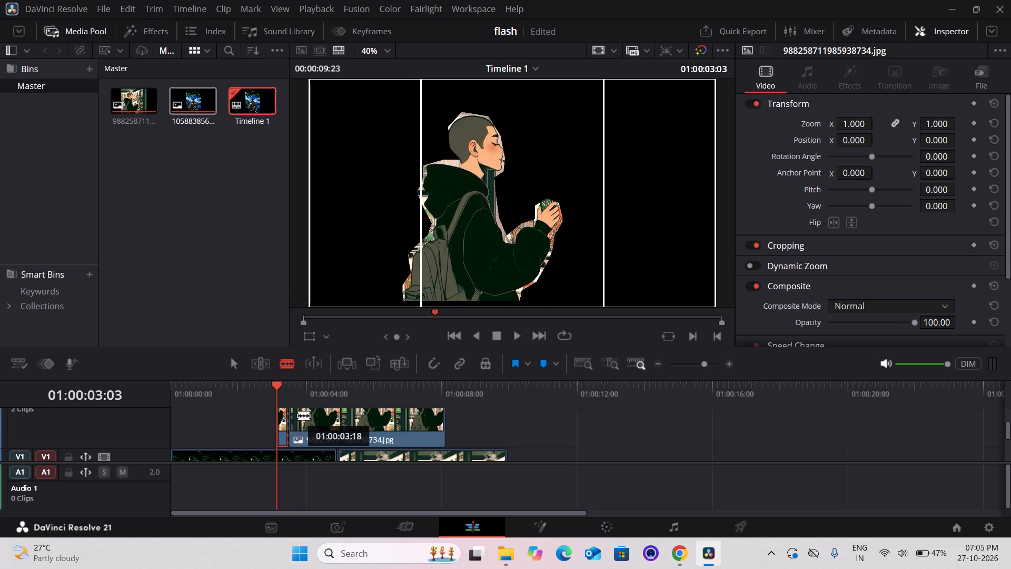
pyautogui.click(302, 416)
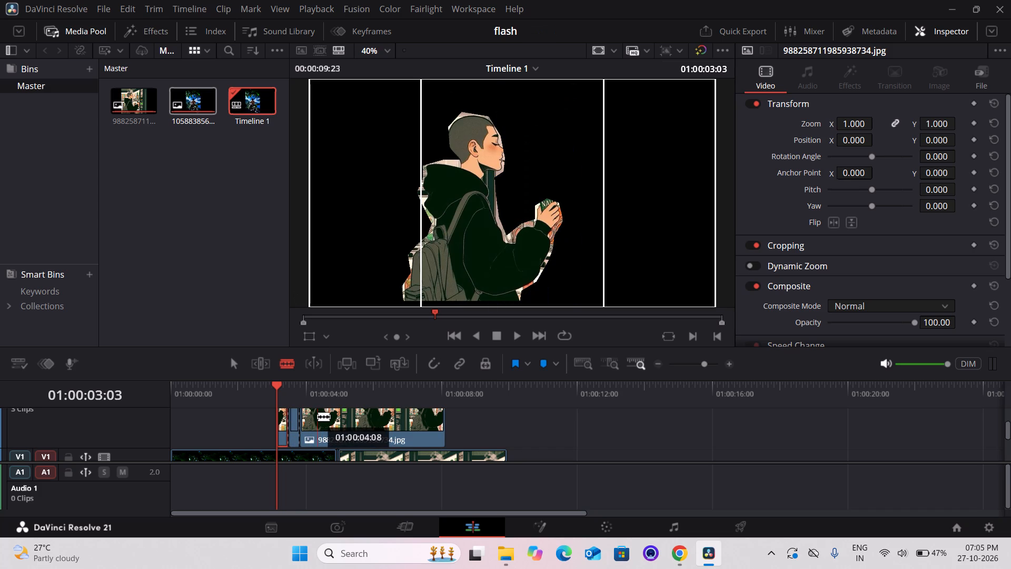
pyautogui.click(315, 416)
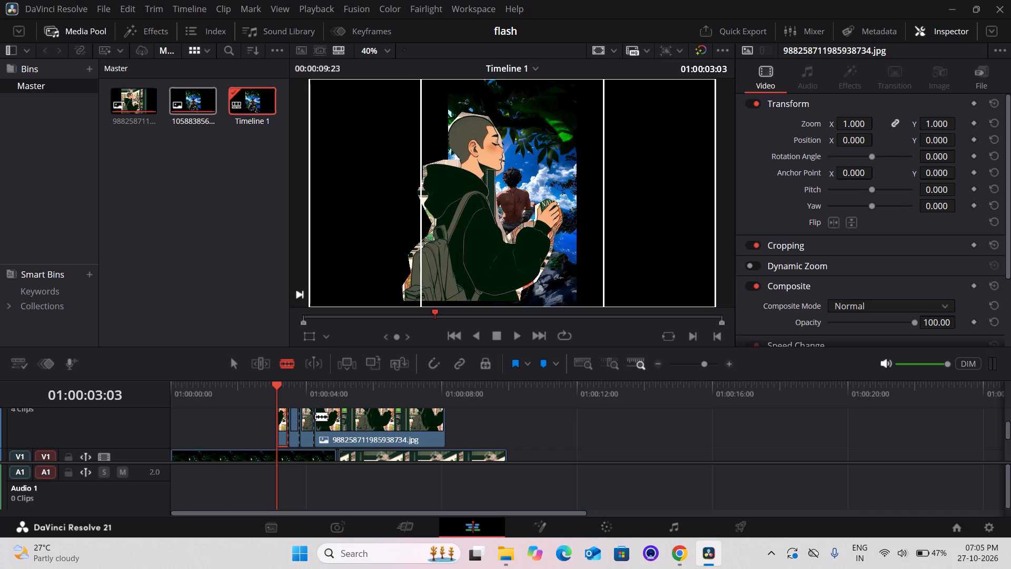
pyautogui.click(331, 417)
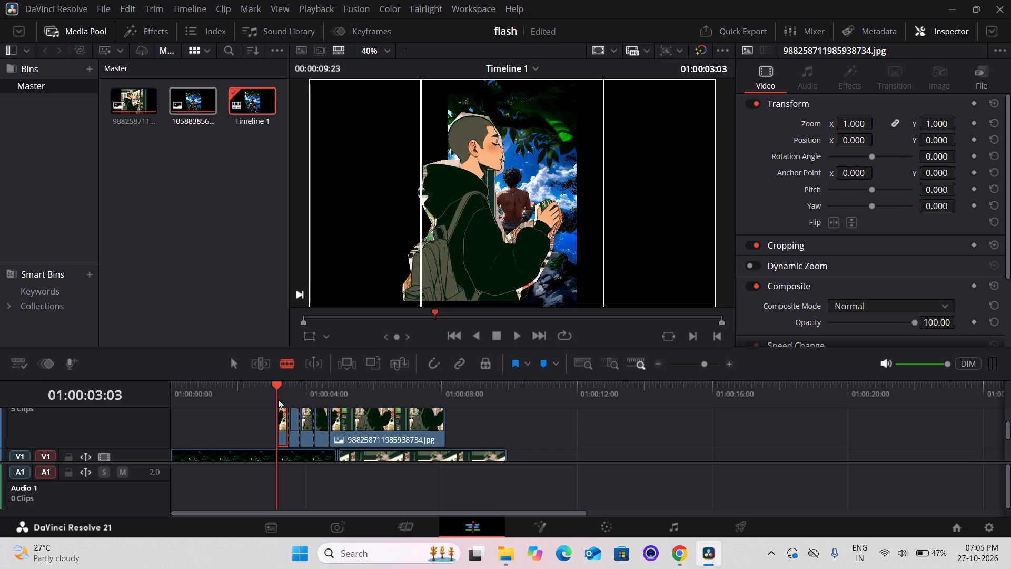
# On the Color page, raise the custom curve's black point to the maximum on the first masked piece, turning the man solid white.
pyautogui.click(233, 367)
pyautogui.moveTo(261, 421); pyautogui.dragTo(352, 430)
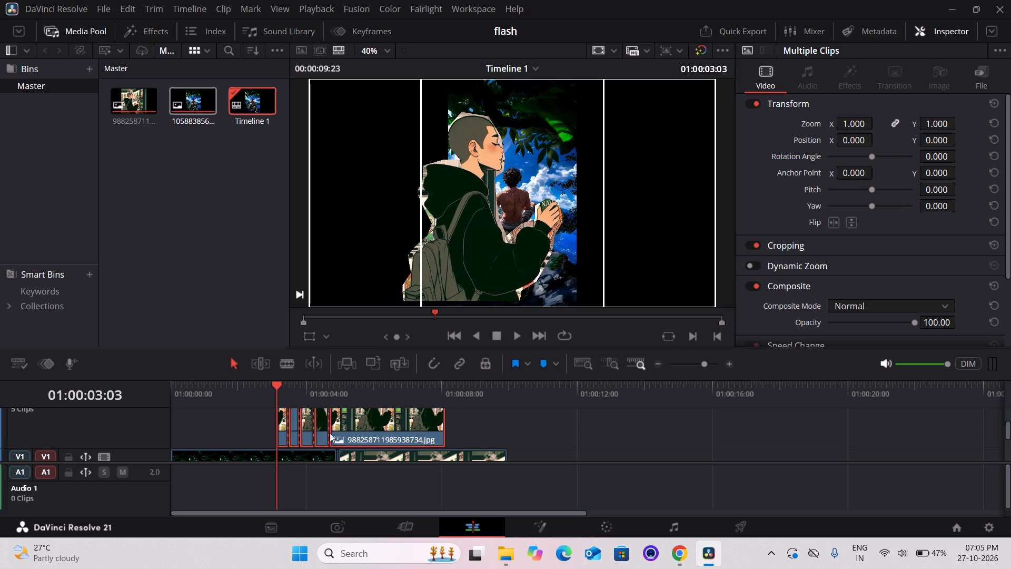
pyautogui.click(249, 431)
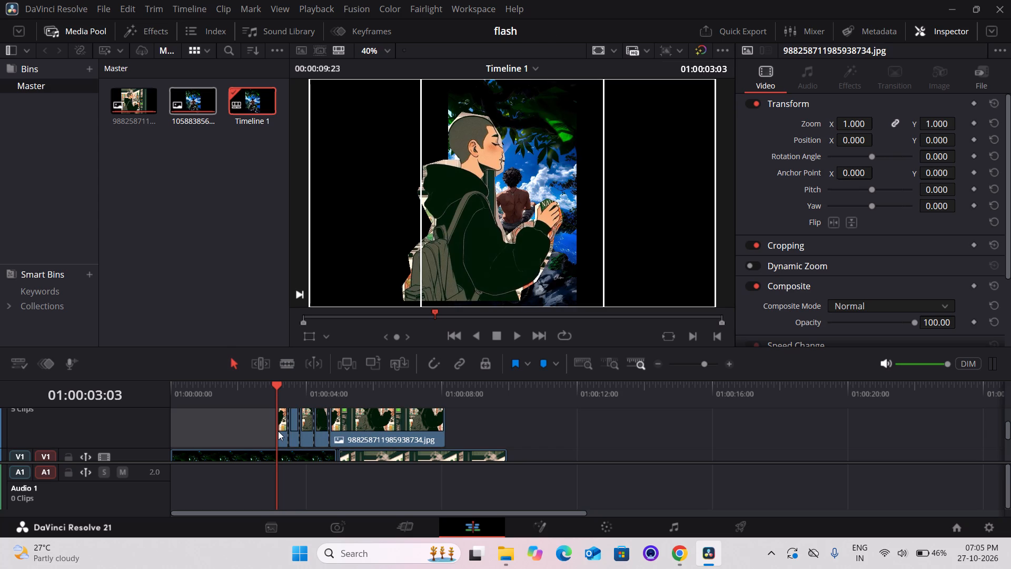
pyautogui.moveTo(255, 422); pyautogui.dragTo(341, 423)
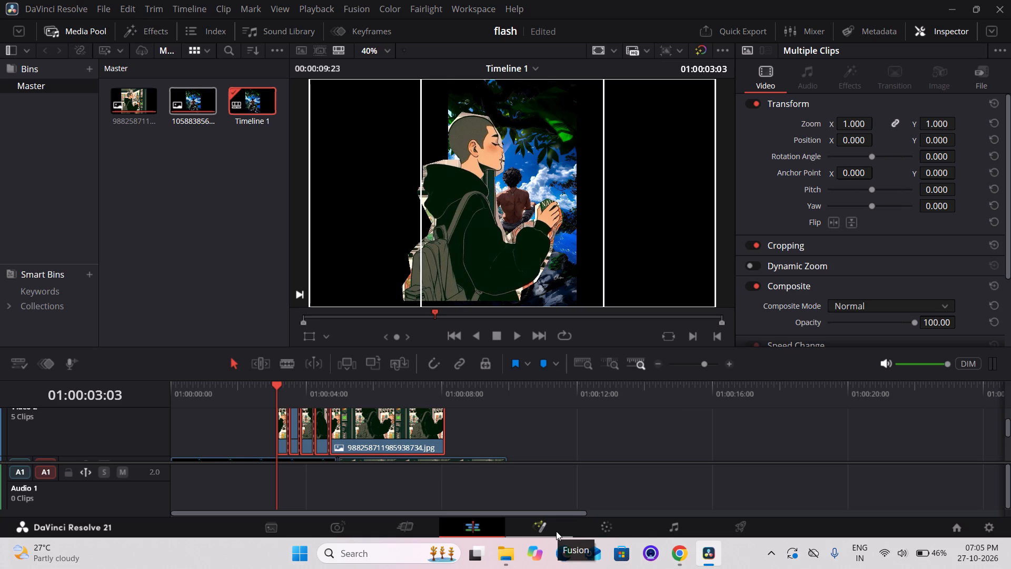
pyautogui.click(556, 532)
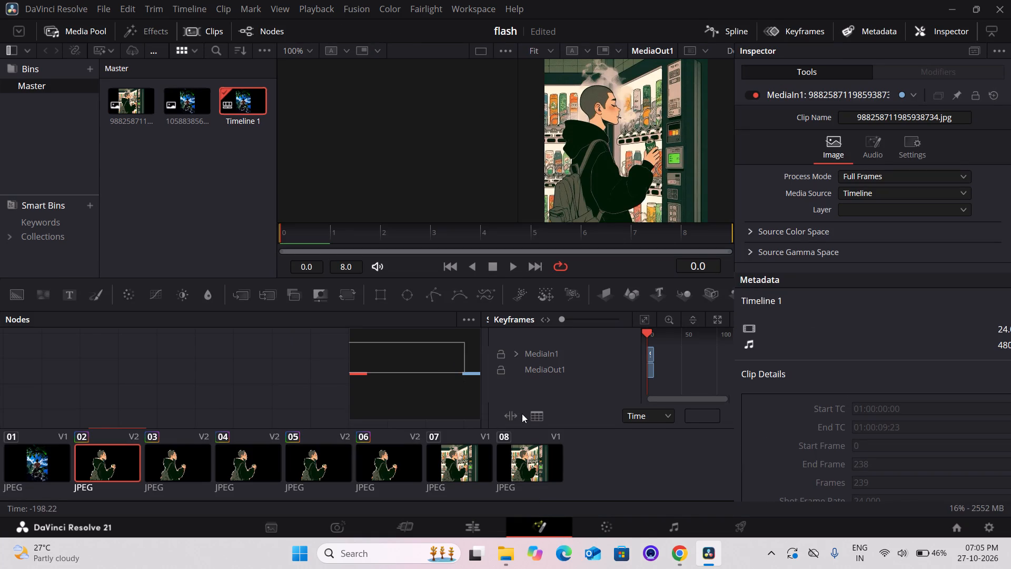
pyautogui.click(608, 536)
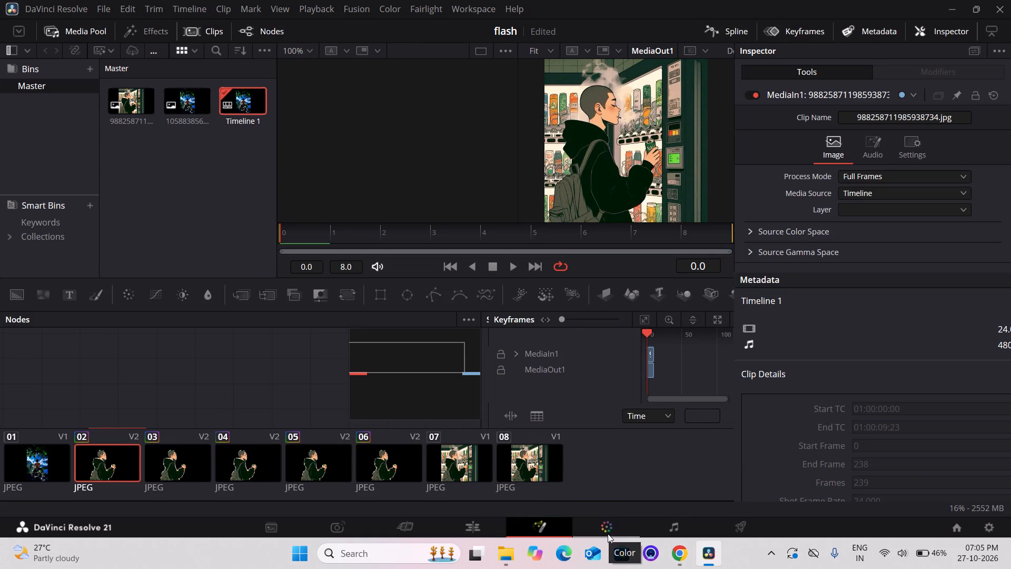
pyautogui.click(612, 527)
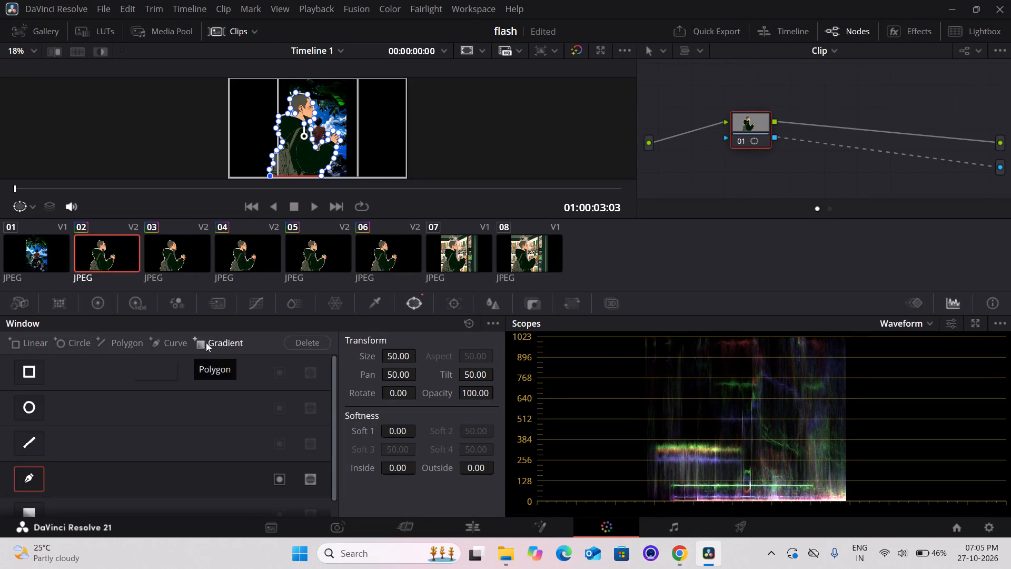
pyautogui.click(256, 303)
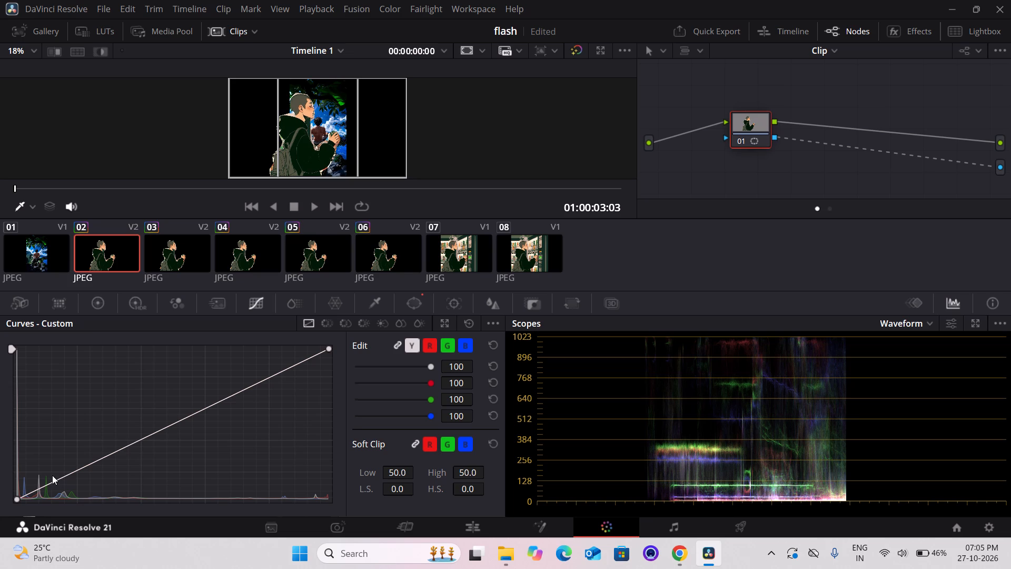
pyautogui.moveTo(18, 499); pyautogui.dragTo(18, 455)
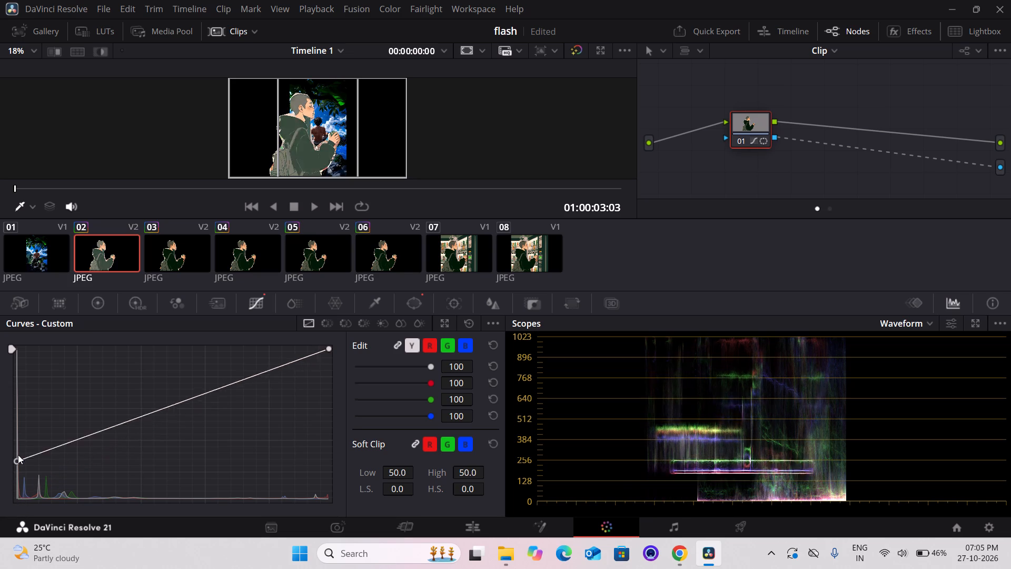
pyautogui.moveTo(18, 455); pyautogui.dragTo(8, 313)
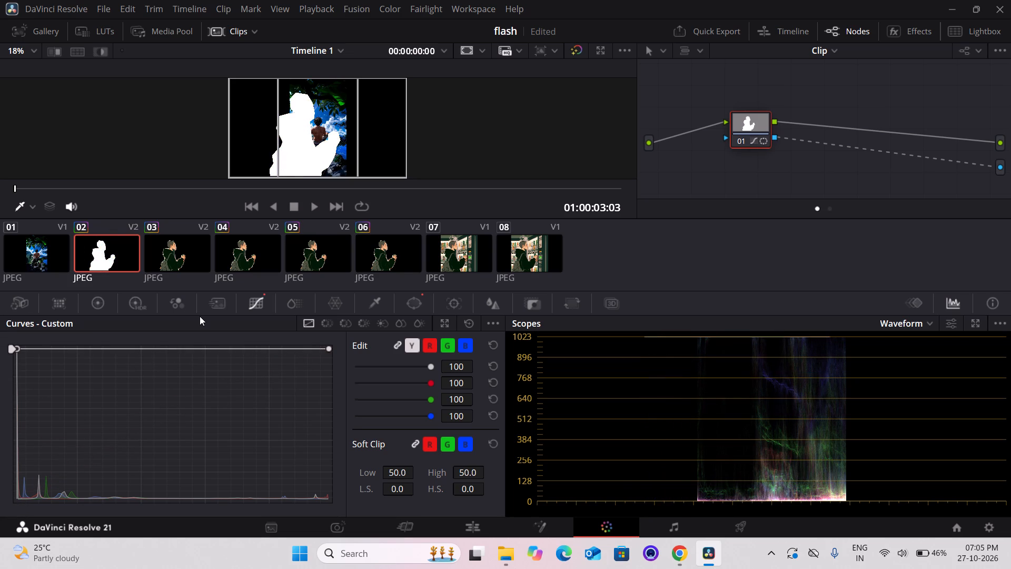
# Back on the Edit page, disable the second and fourth short pieces of the masked Video 2 clip.
pyautogui.click(481, 526)
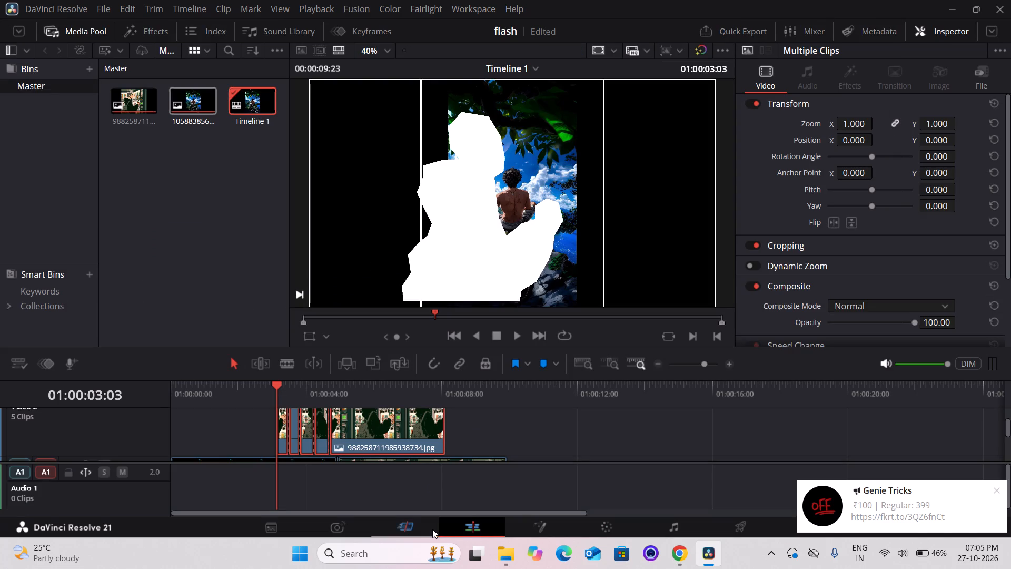
pyautogui.click(431, 529)
pyautogui.rightClick(431, 529)
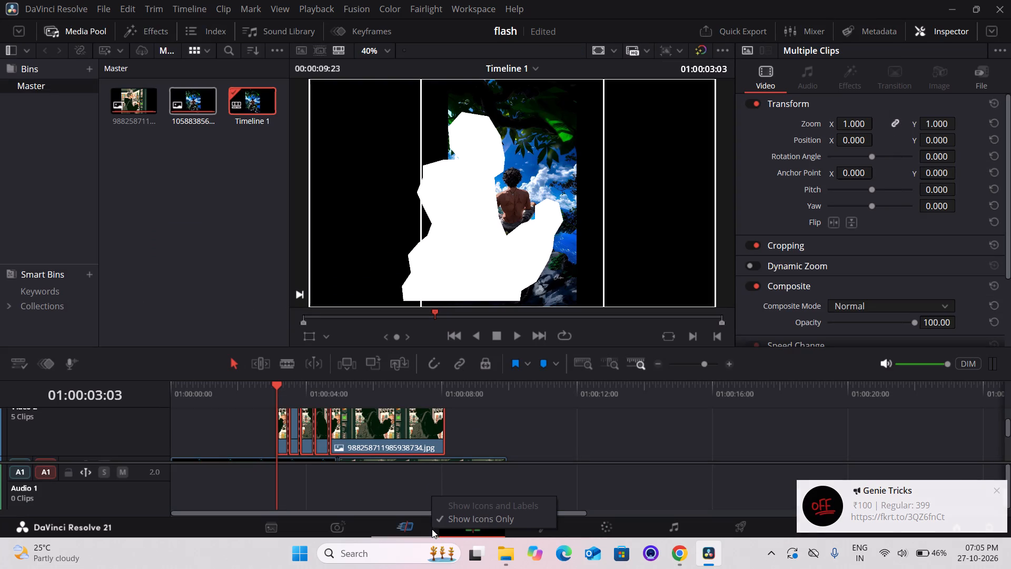
pyautogui.click(532, 474)
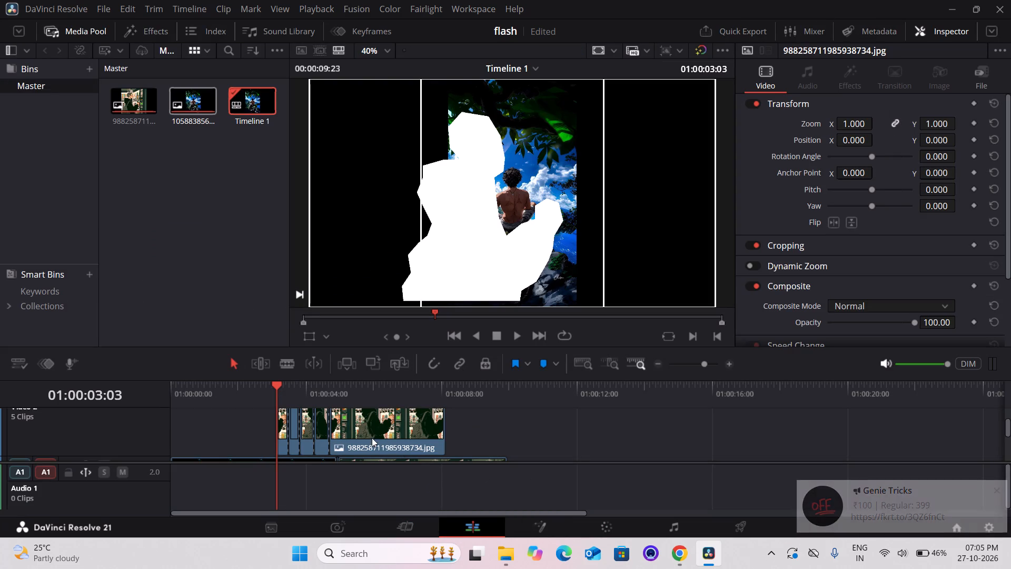
pyautogui.click(295, 434)
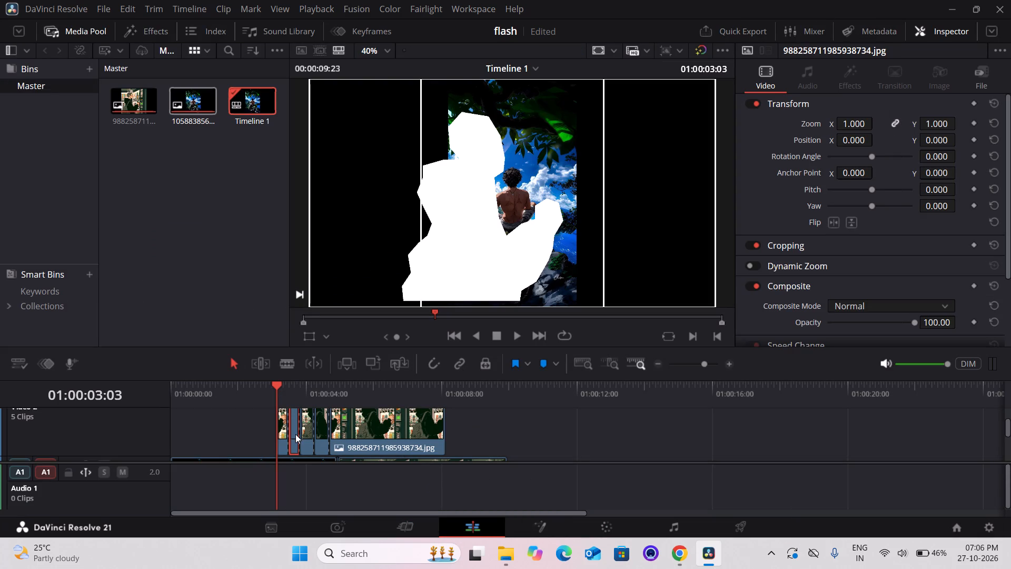
pyautogui.press('d')
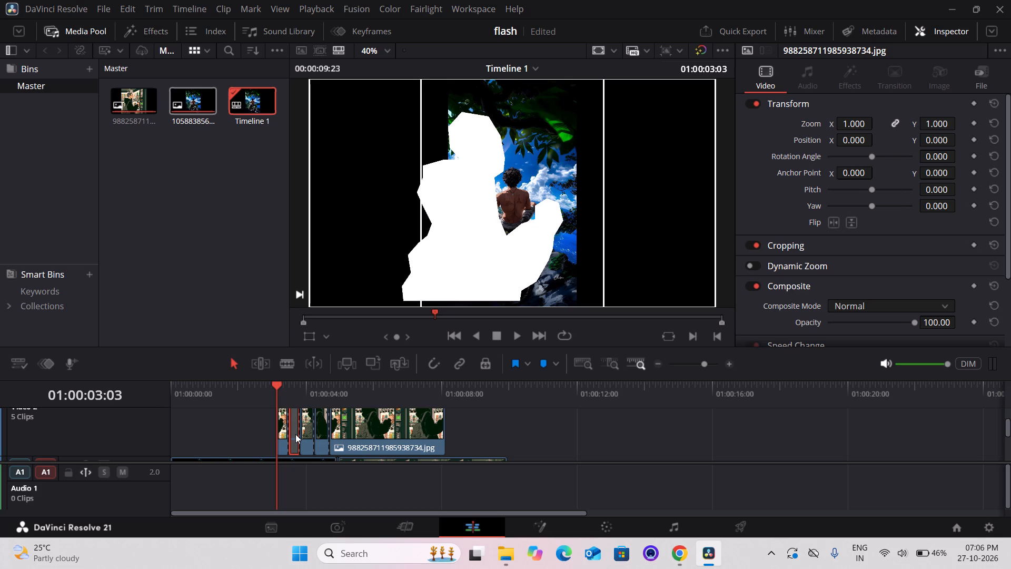
pyautogui.click(329, 431)
pyautogui.press('d')
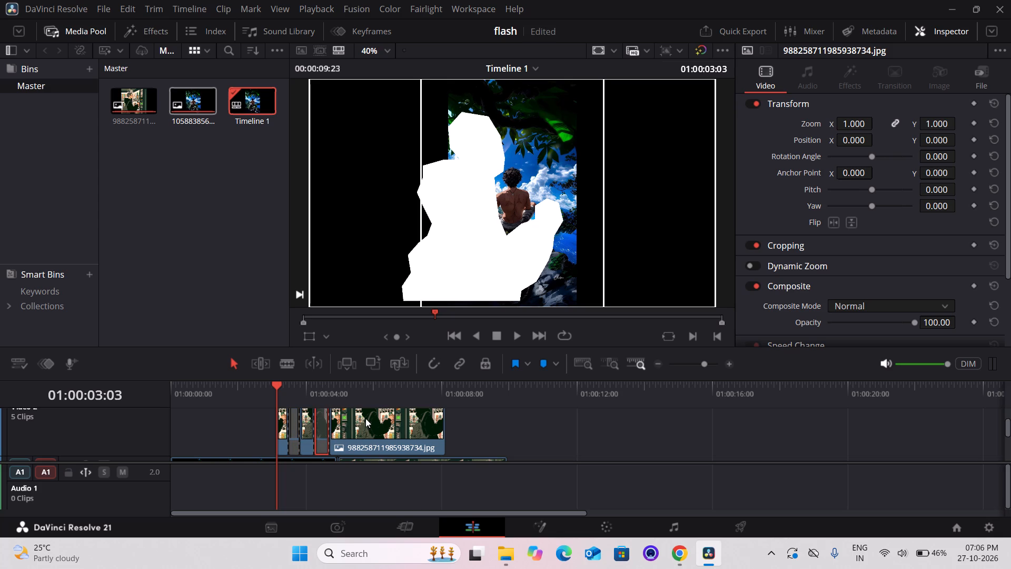
# Blade the long last masked clip on Video 2 at about 01:00:05:01 and 01:00:05:12.
pyautogui.click(292, 368)
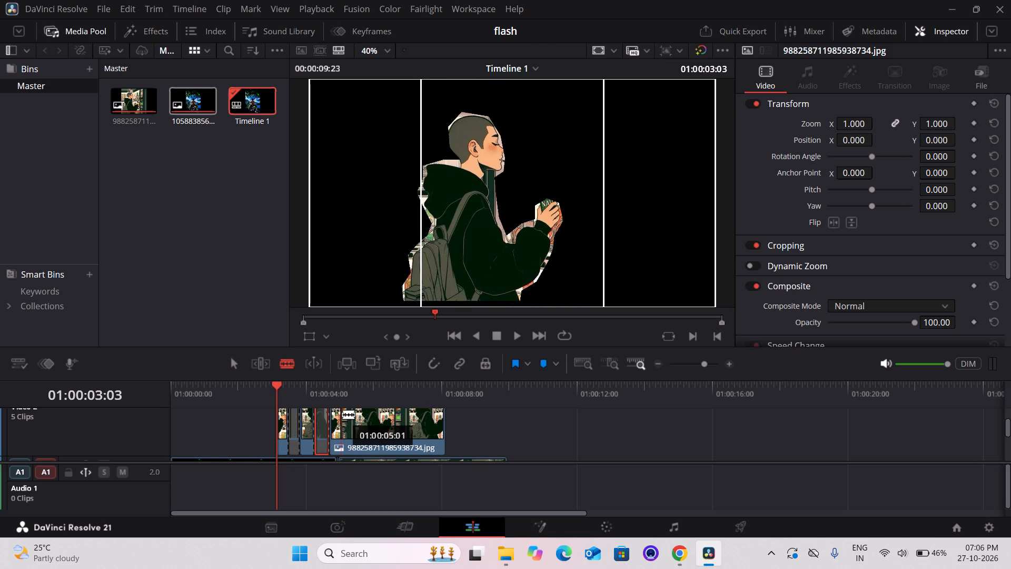
pyautogui.click(342, 417)
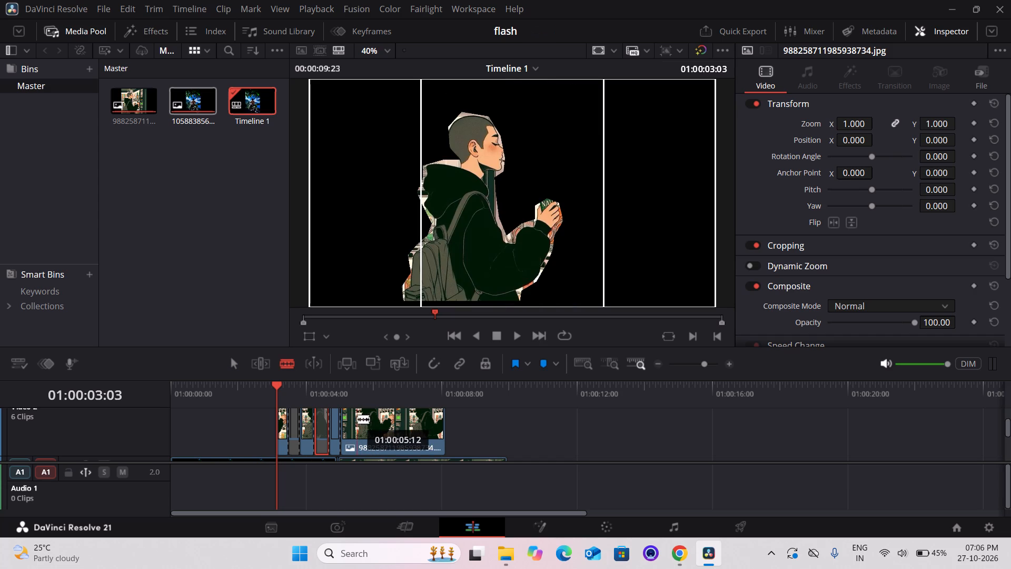
pyautogui.click(357, 419)
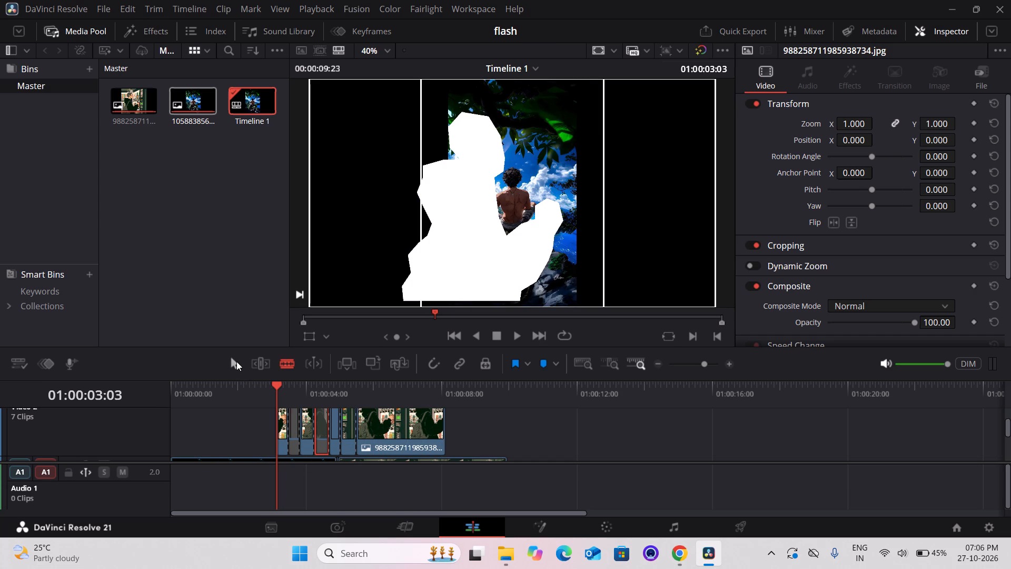
pyautogui.click(236, 361)
# Remove the long leftover masked piece after the last cut by moving it onto empty Video 3 and trimming it away.
pyautogui.click(386, 425)
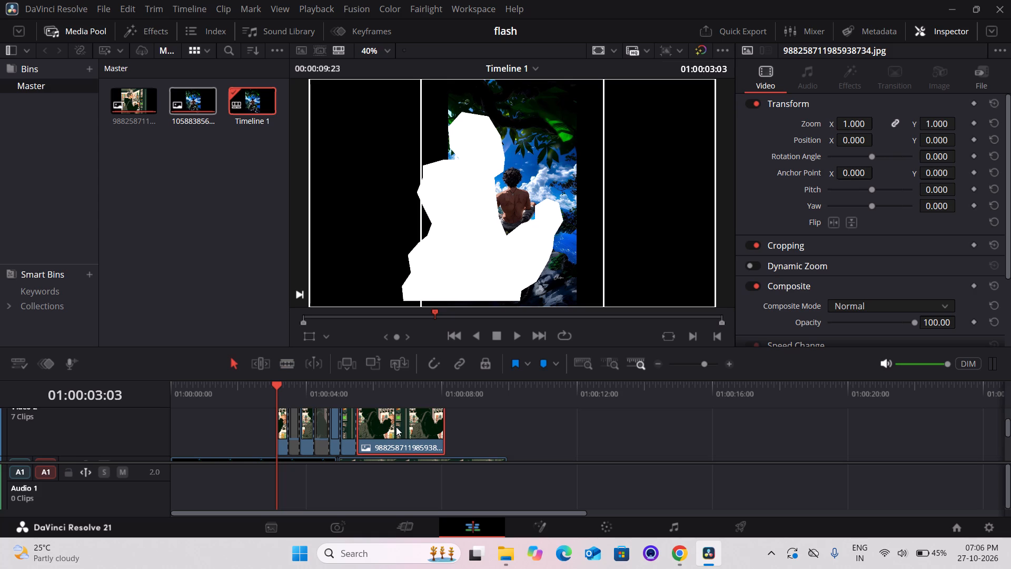
pyautogui.moveTo(396, 427); pyautogui.dragTo(397, 427)
pyautogui.moveTo(397, 427); pyautogui.dragTo(597, 388)
pyautogui.click(559, 437)
pyautogui.moveTo(560, 437); pyautogui.dragTo(604, 440)
pyautogui.moveTo(635, 440); pyautogui.dragTo(726, 440)
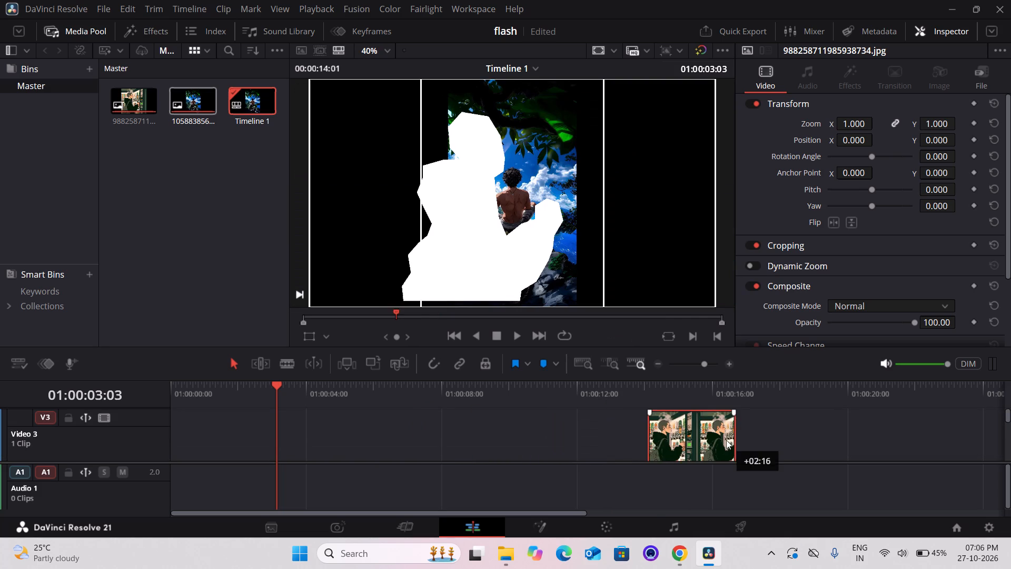
pyautogui.moveTo(726, 440); pyautogui.dragTo(722, 440)
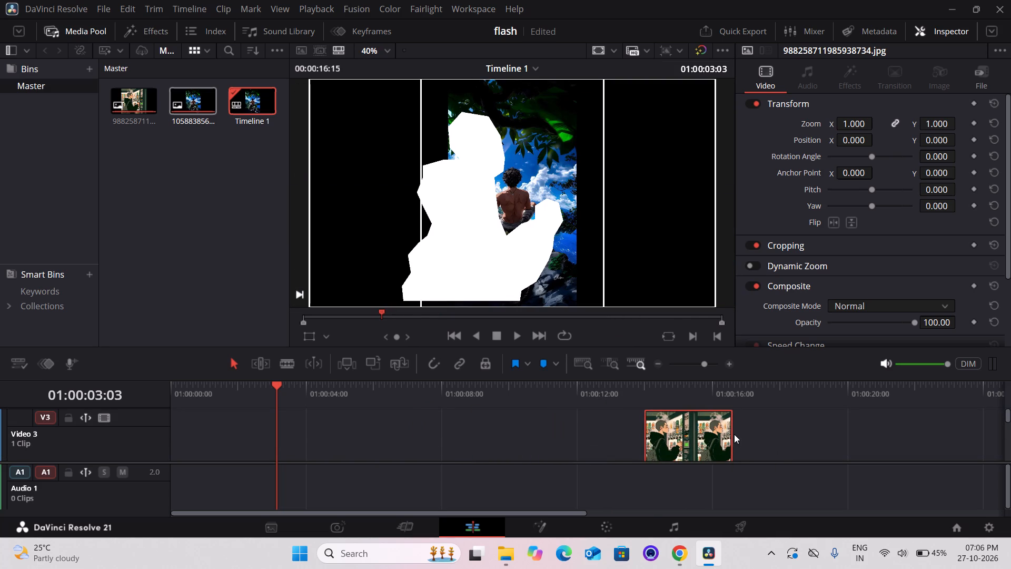
pyautogui.click(734, 434)
pyautogui.moveTo(731, 435); pyautogui.dragTo(645, 446)
pyautogui.rightClick(722, 437)
pyautogui.moveTo(695, 439); pyautogui.dragTo(688, 440, button='right')
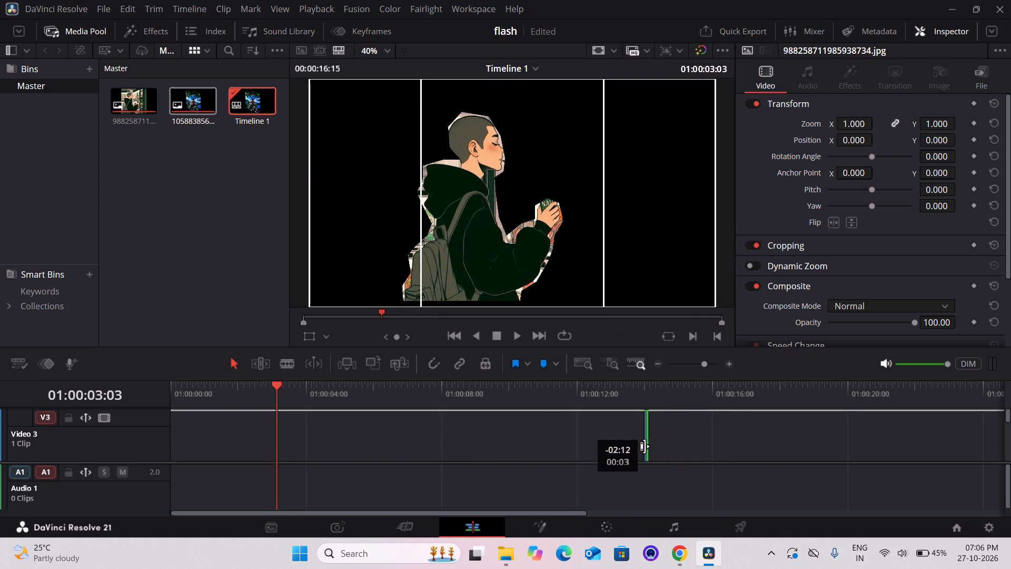
pyautogui.moveTo(645, 446); pyautogui.dragTo(644, 446)
pyautogui.moveTo(647, 443); pyautogui.dragTo(640, 442)
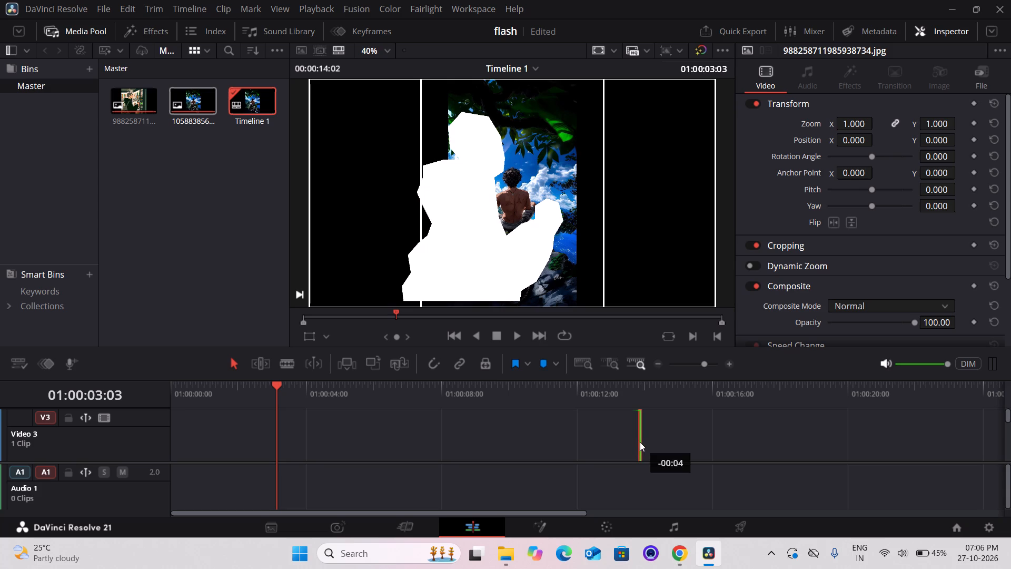
pyautogui.moveTo(640, 442); pyautogui.dragTo(637, 442)
pyautogui.moveTo(636, 442); pyautogui.dragTo(673, 442)
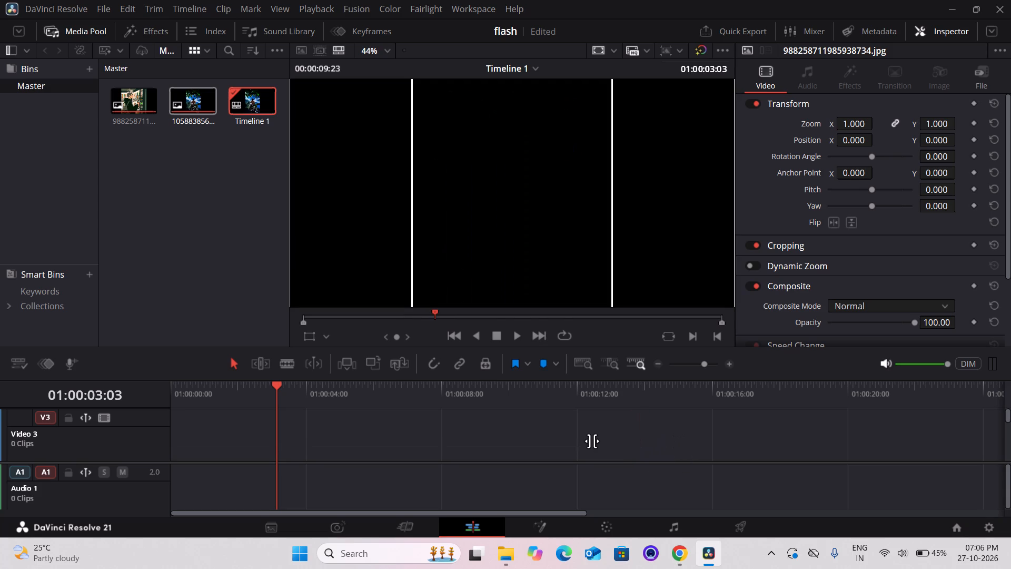
# Play the timeline from about 01:00:02:18 to check the flicker of the Video 2 pieces.
pyautogui.scroll(-1, 544, 426)
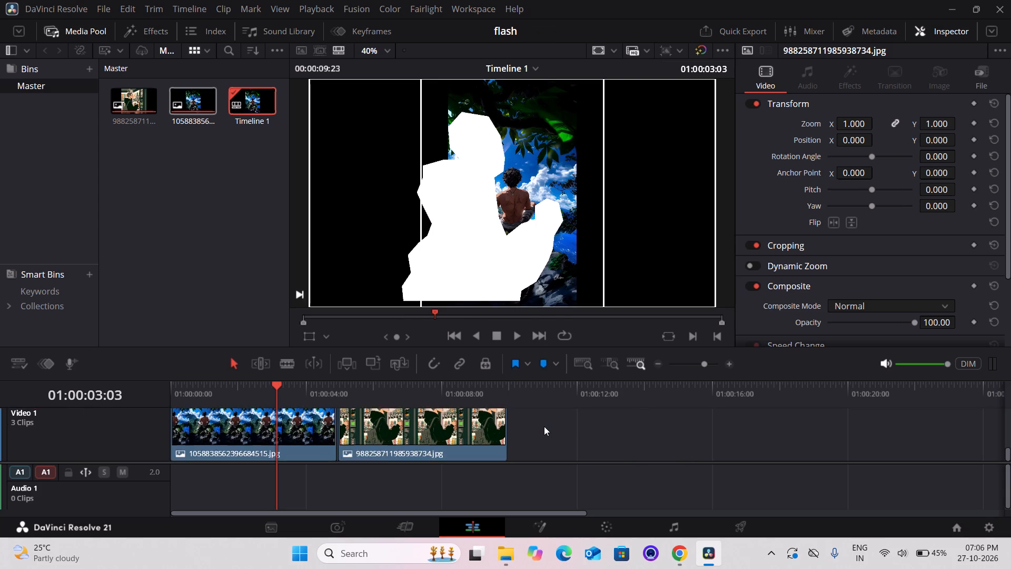
pyautogui.scroll(-1, 544, 426)
pyautogui.scroll(1, 544, 426)
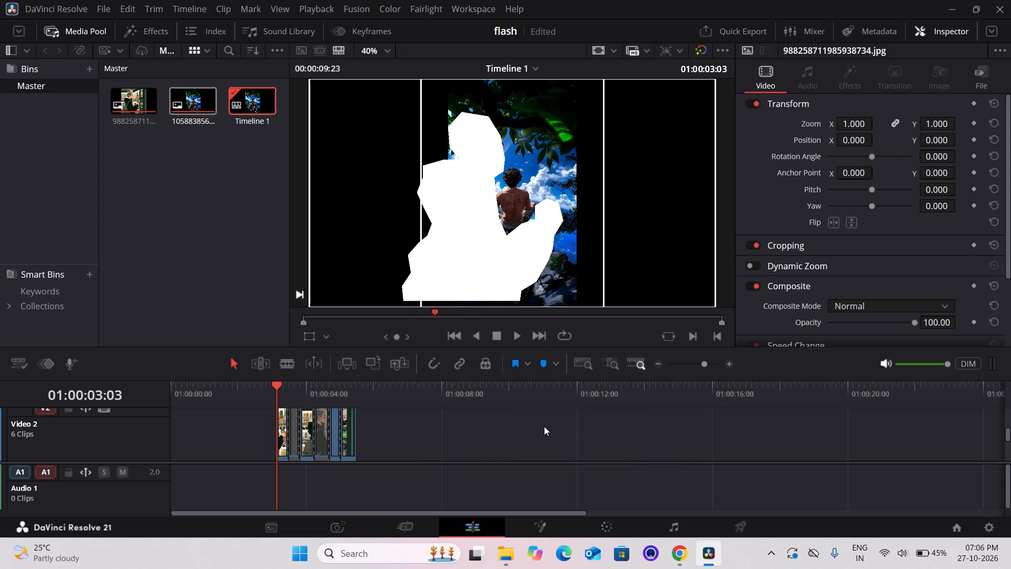
pyautogui.hscroll(1, 382, 416)
pyautogui.hscroll(1, 230, 442)
pyautogui.click(263, 386)
pyautogui.press('space')
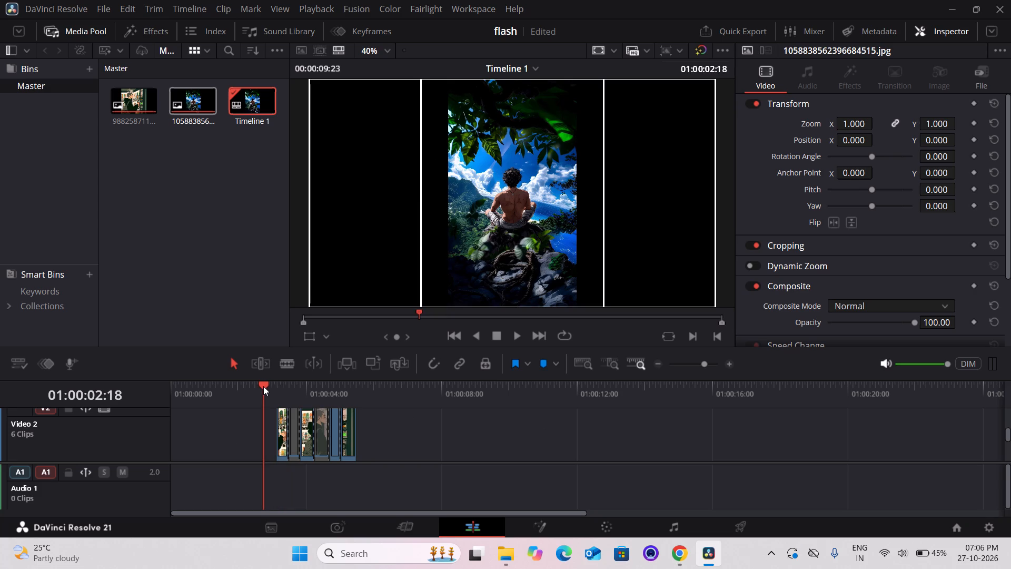
pyautogui.press('space')
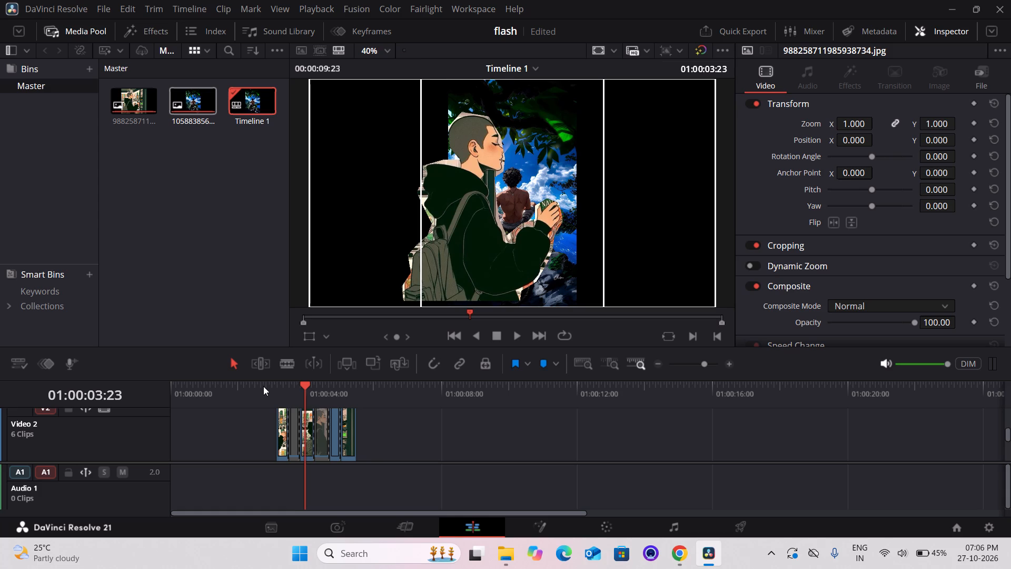
# On the Color page, raise the custom curve's black point to maximum on the third masked piece, then return to the Edit page.
pyautogui.click(304, 429)
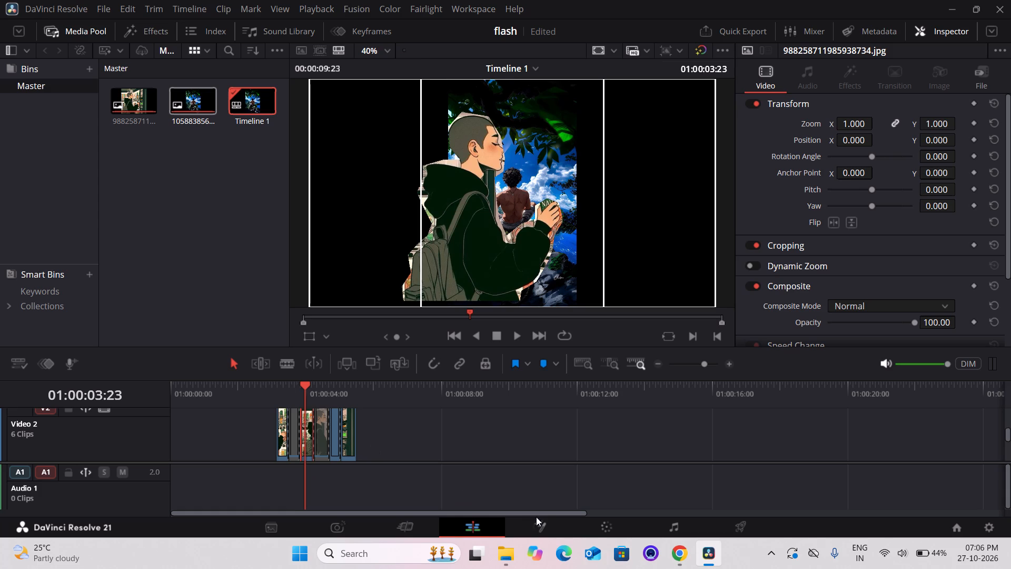
pyautogui.click(539, 524)
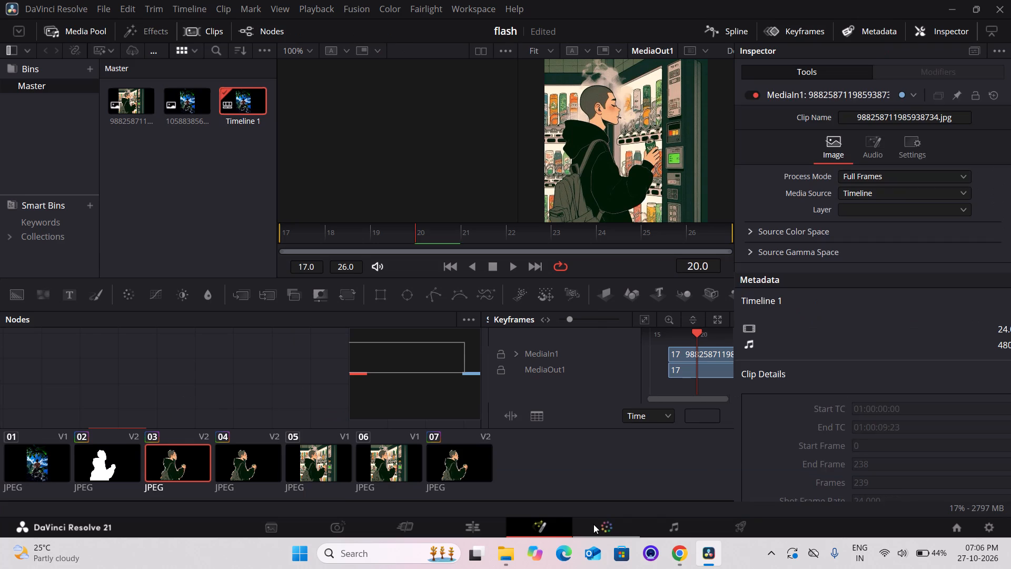
pyautogui.click(594, 524)
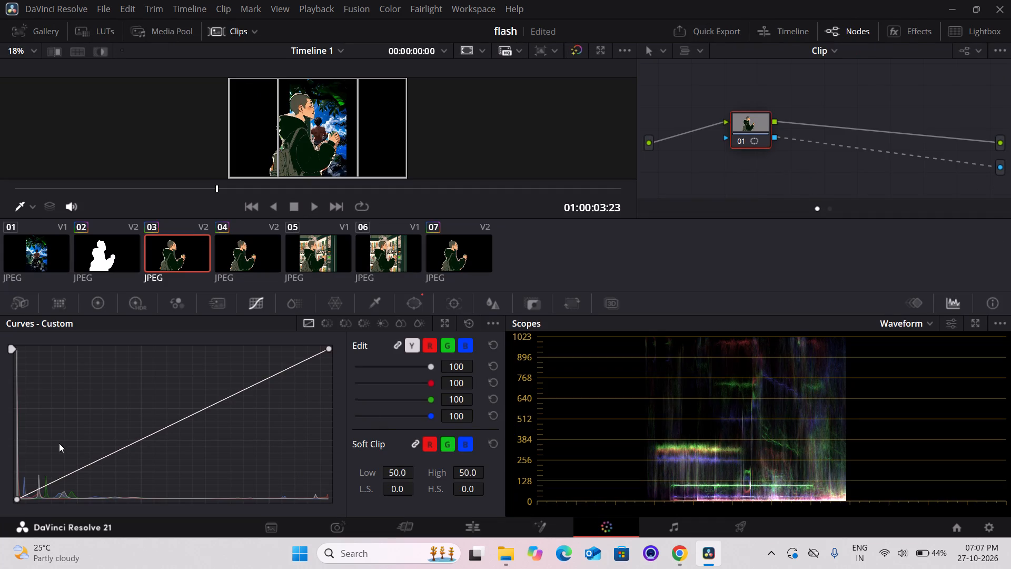
pyautogui.moveTo(16, 500); pyautogui.dragTo(2, 327)
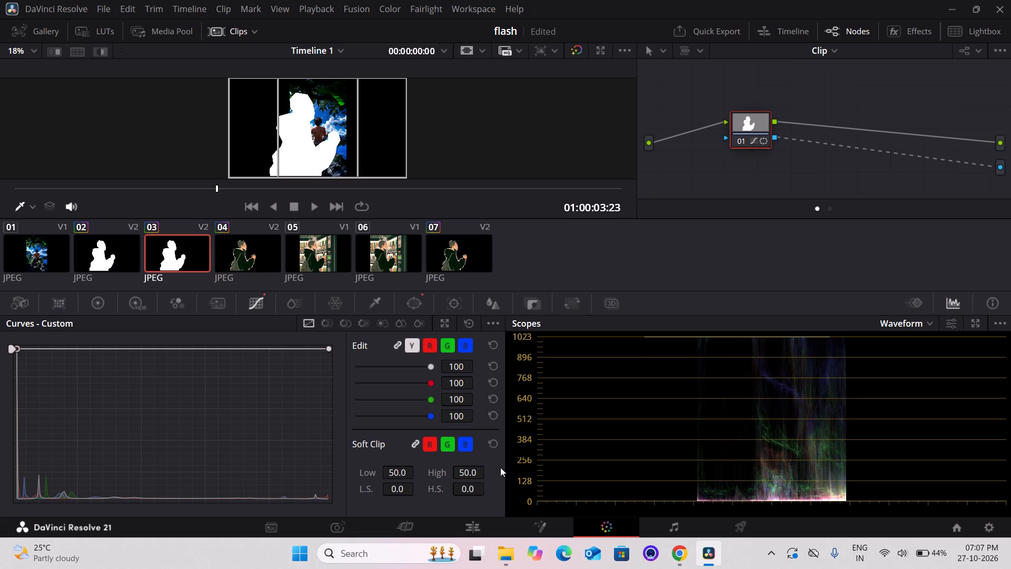
pyautogui.click(483, 525)
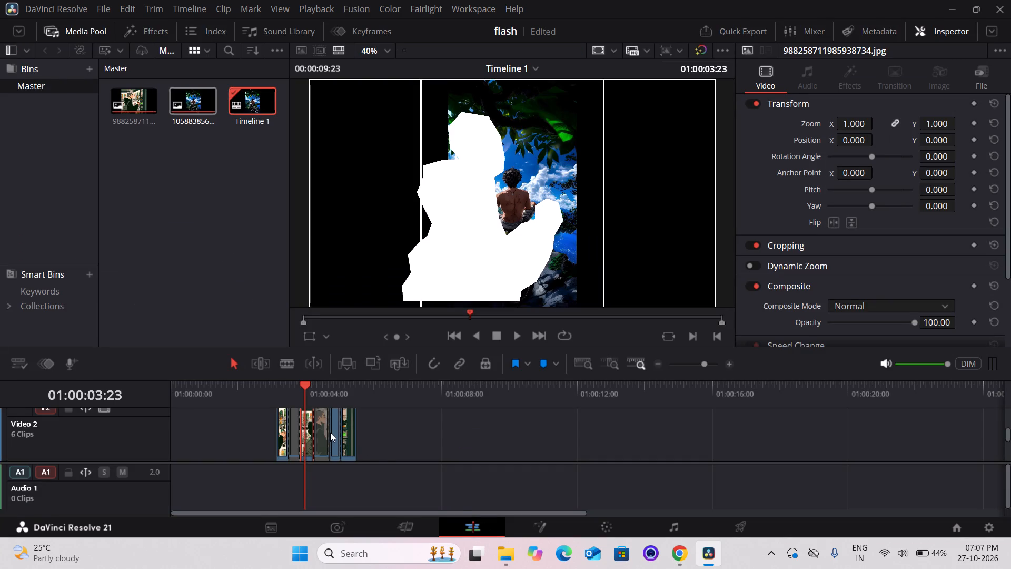
# With the playhead at 01:00:04:19, raise the custom curve's black point to maximum on the fifth masked piece on the Color page.
pyautogui.click(330, 431)
pyautogui.click(335, 432)
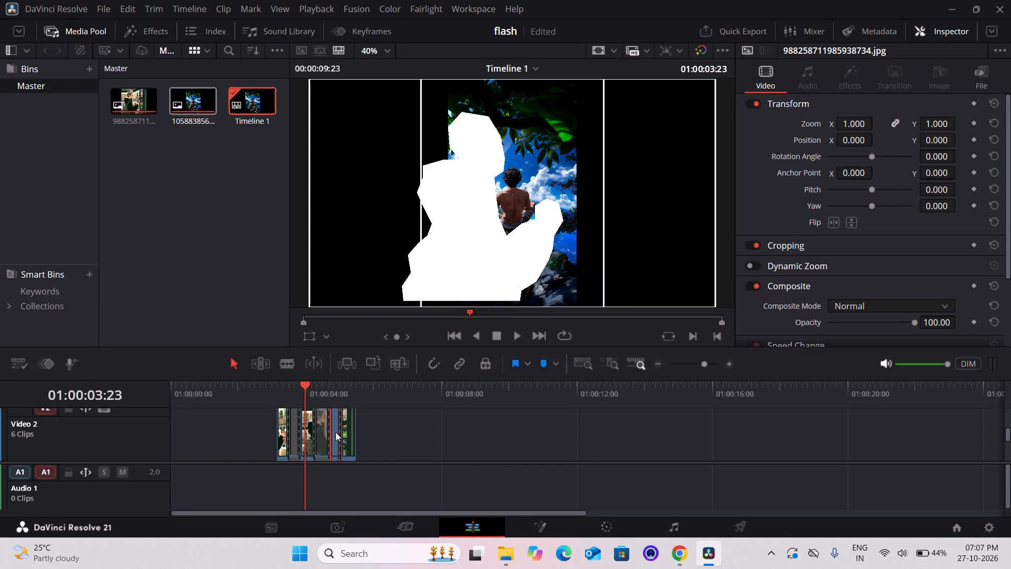
pyautogui.click(348, 430)
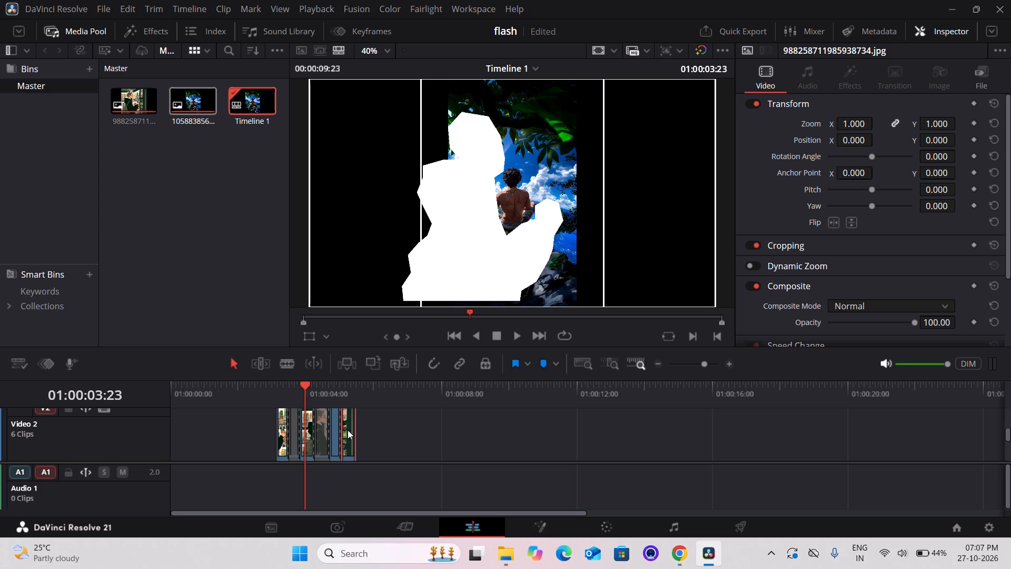
pyautogui.click(348, 430)
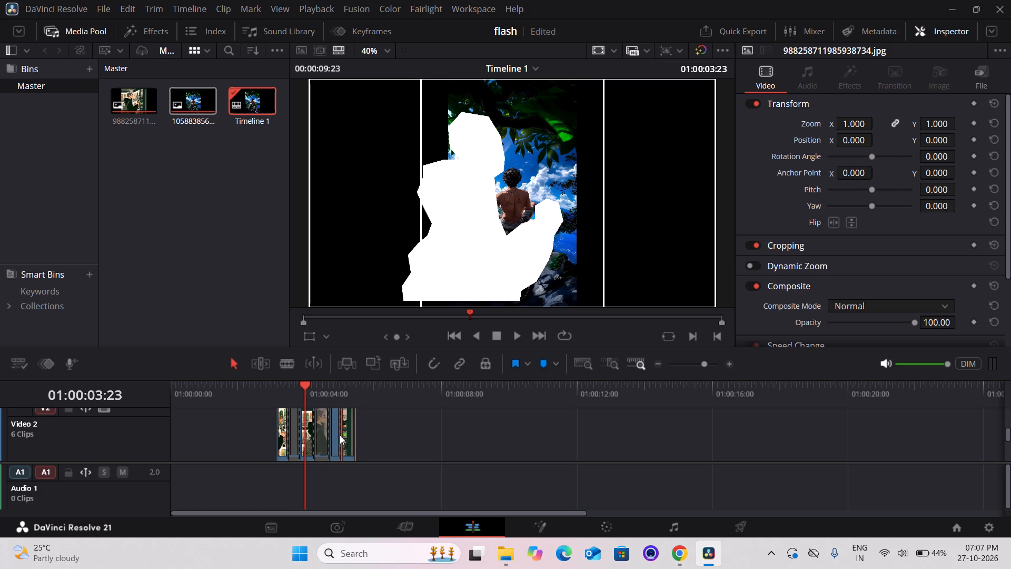
pyautogui.click(339, 435)
pyautogui.click(336, 434)
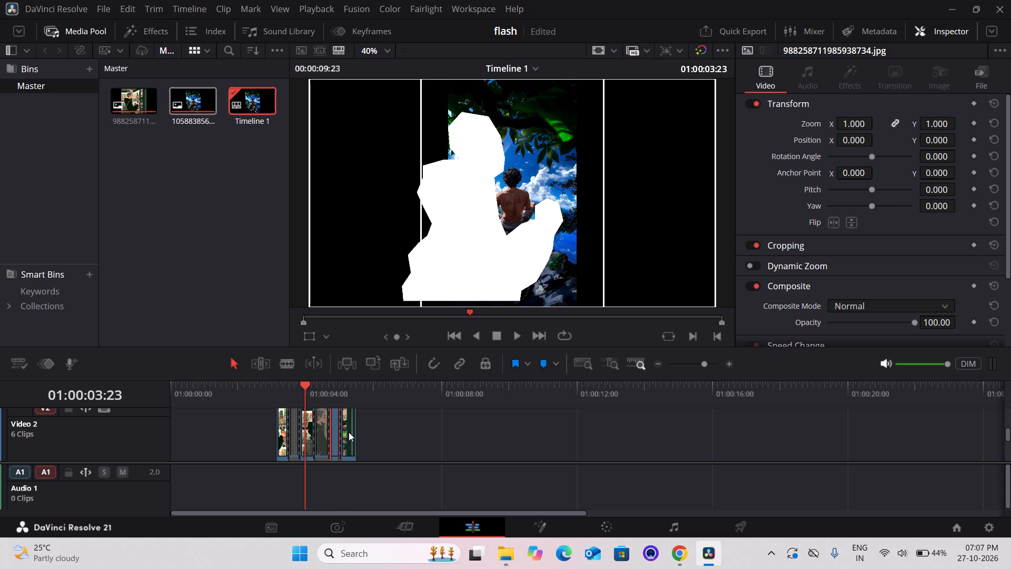
pyautogui.click(349, 432)
pyautogui.click(336, 385)
pyautogui.click(333, 389)
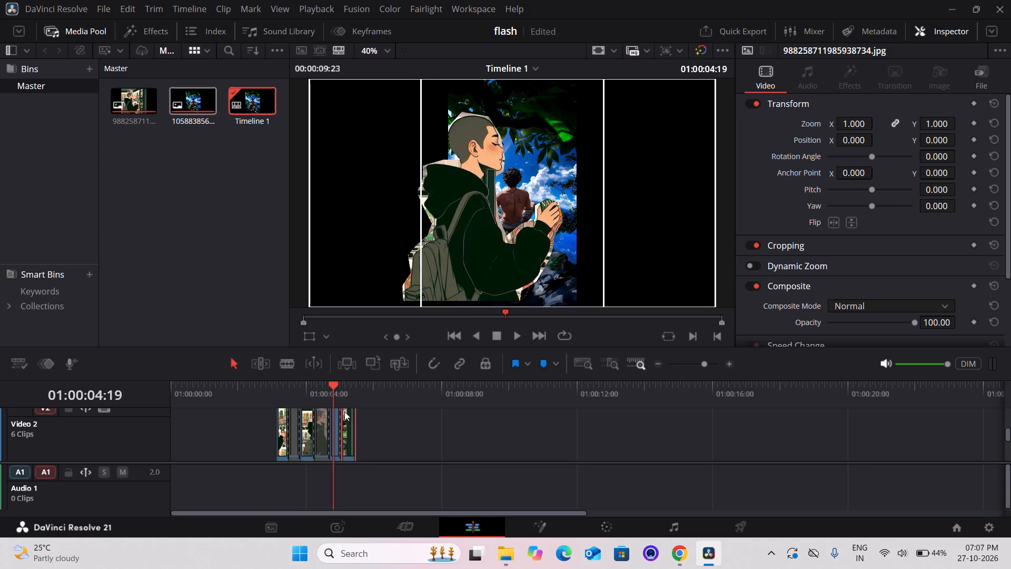
pyautogui.click(542, 519)
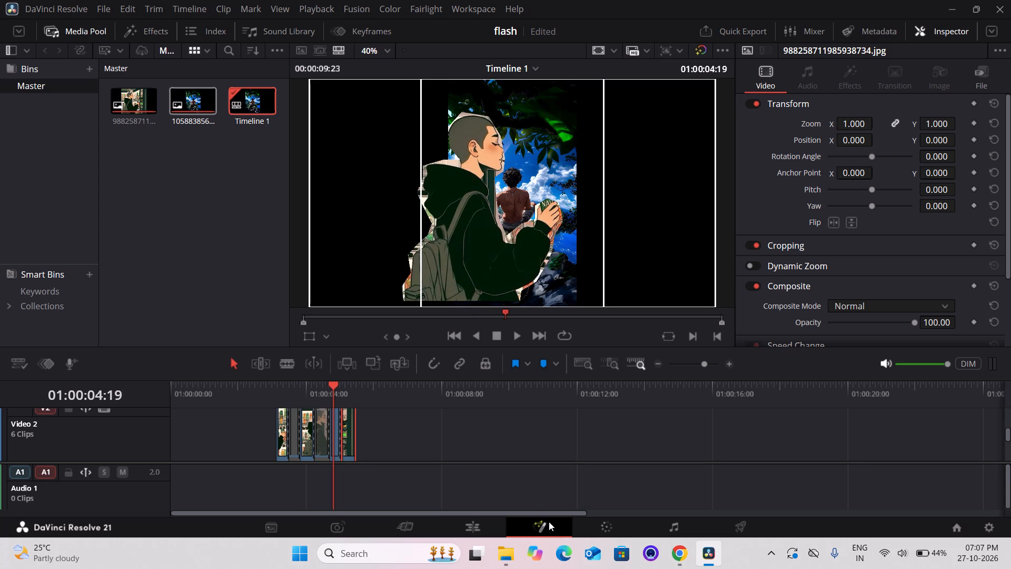
pyautogui.click(602, 526)
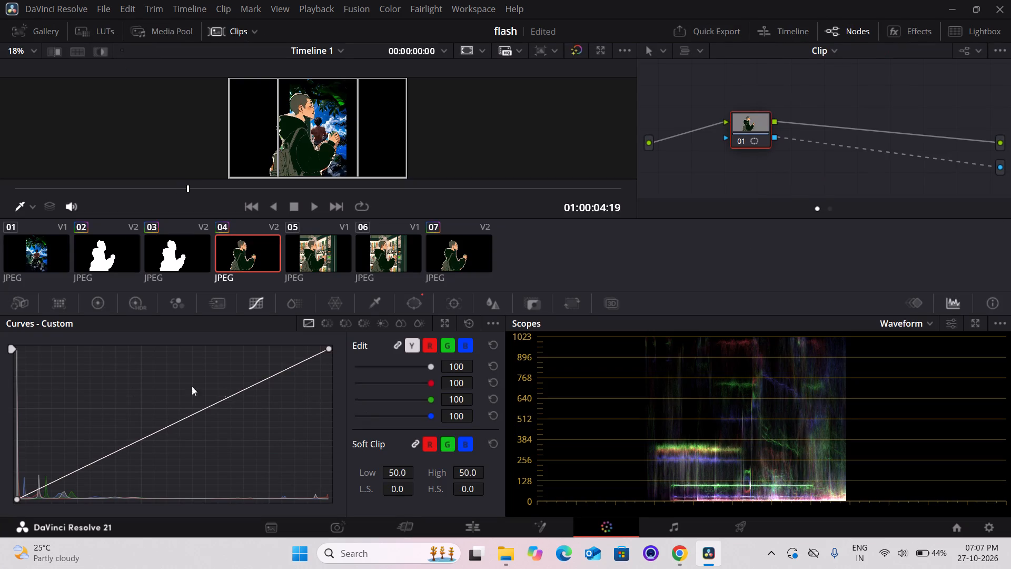
pyautogui.moveTo(40, 477); pyautogui.dragTo(35, 400)
pyautogui.moveTo(17, 495); pyautogui.dragTo(17, 469)
pyautogui.moveTo(17, 469); pyautogui.dragTo(9, 425)
pyautogui.moveTo(18, 498); pyautogui.dragTo(7, 342)
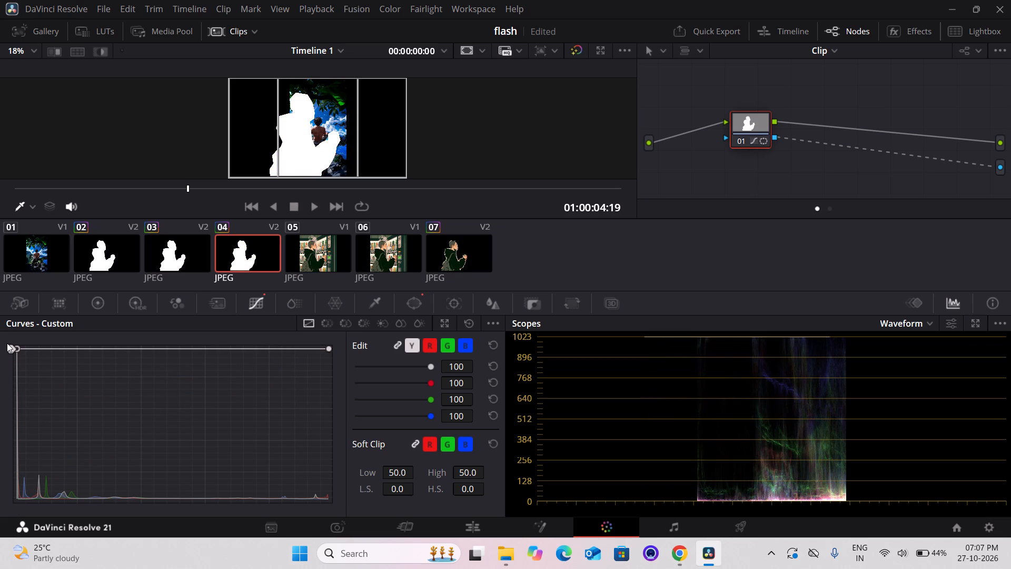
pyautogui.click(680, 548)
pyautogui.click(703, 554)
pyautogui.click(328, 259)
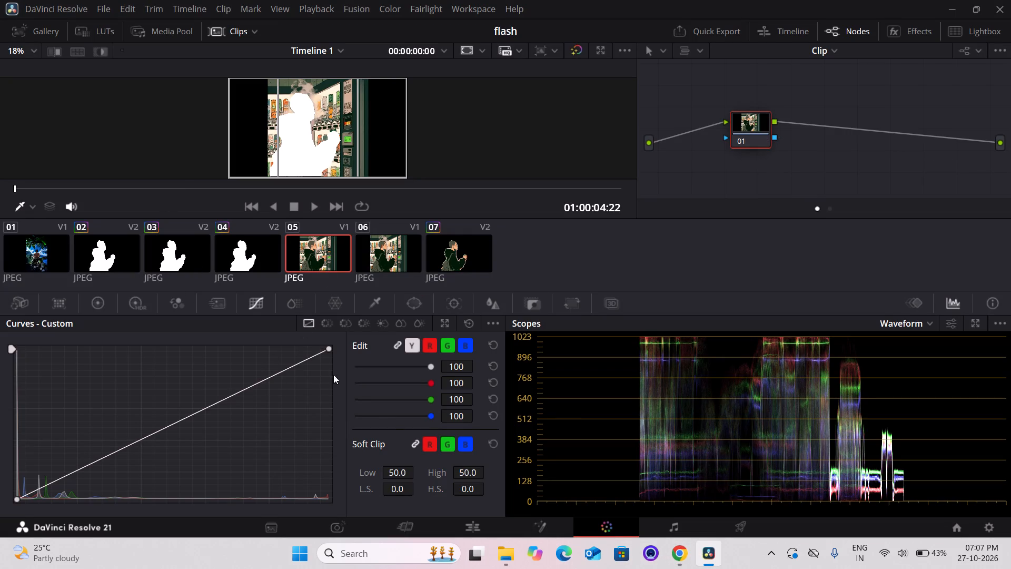
# Return to the Edit page and play the timeline from 01:00:02:16 to check the flicker of the masked pieces.
pyautogui.click(481, 531)
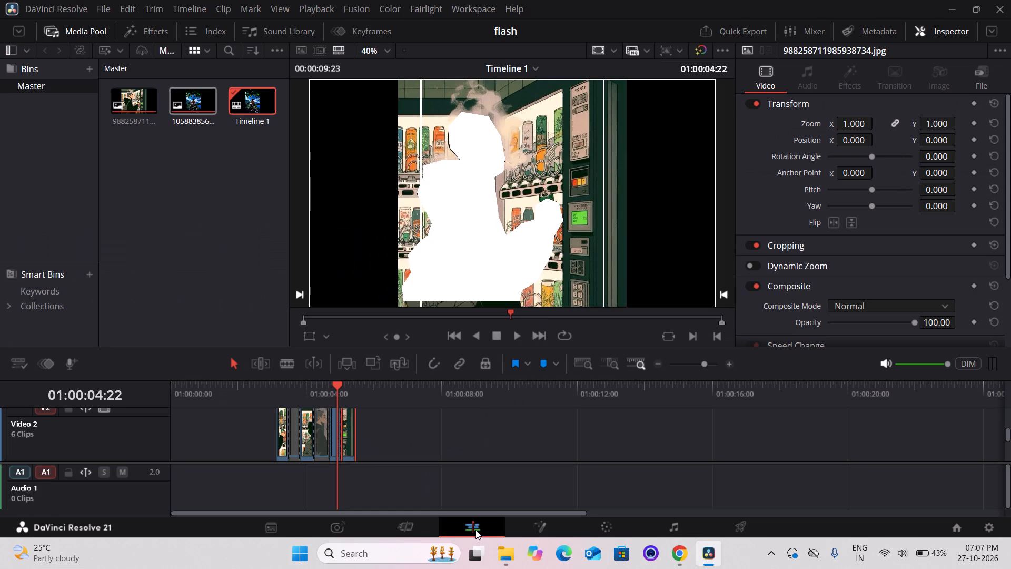
pyautogui.click(261, 386)
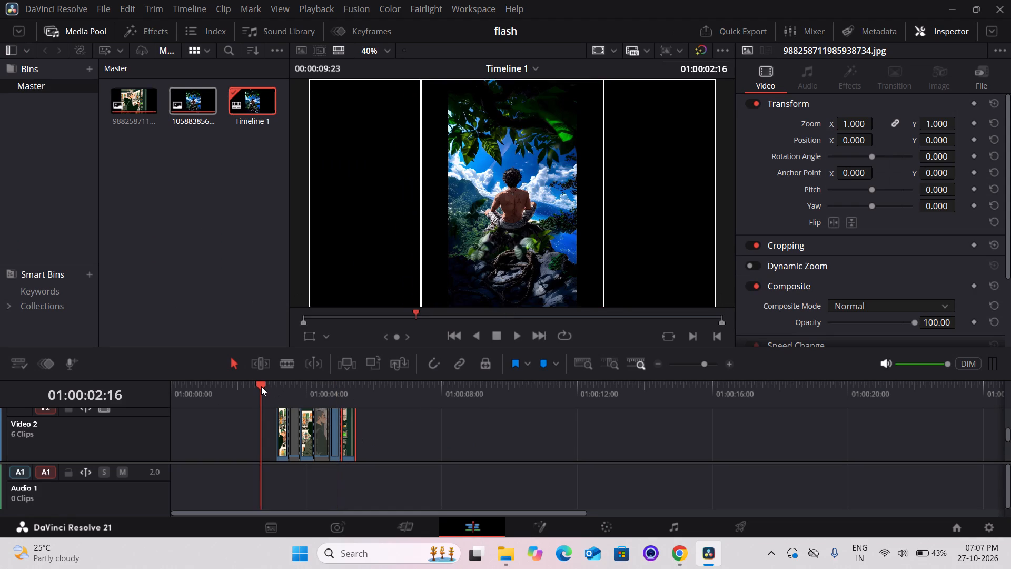
pyautogui.press('space')
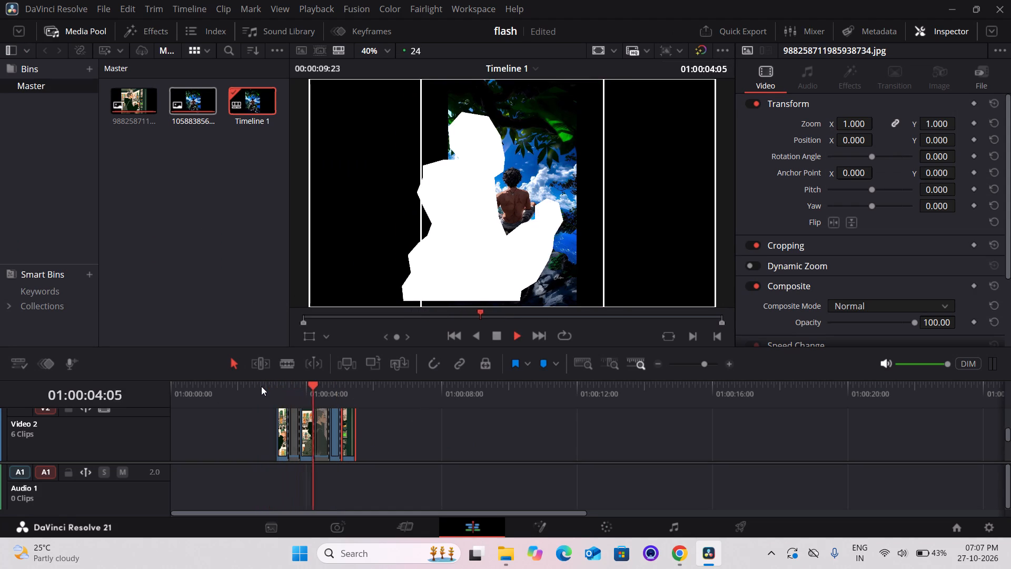
pyautogui.press('space')
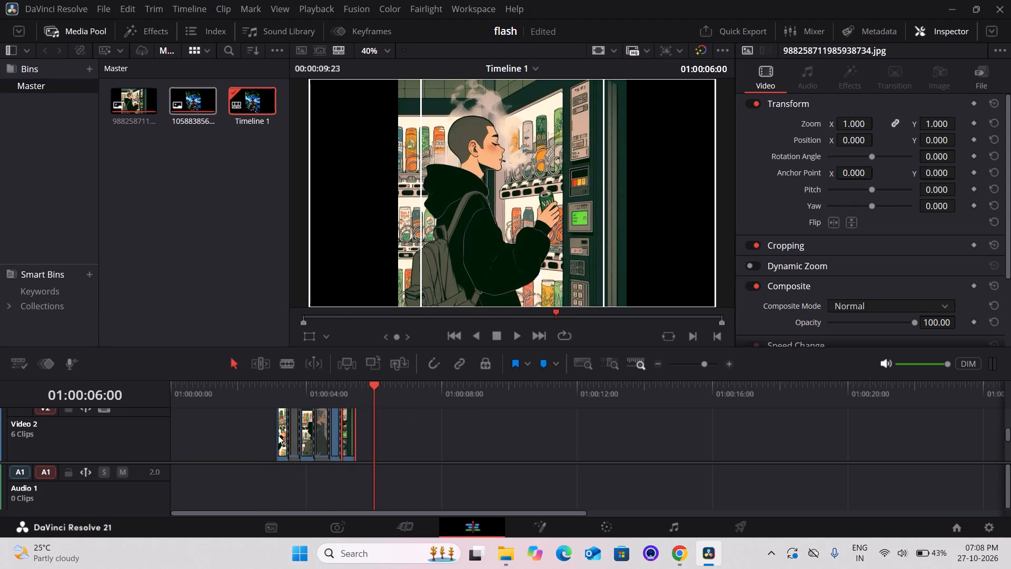
# Trim the start of the first masked piece on Video 2 a few frames later to shorten the opening flash.
pyautogui.moveTo(275, 431); pyautogui.dragTo(278, 428)
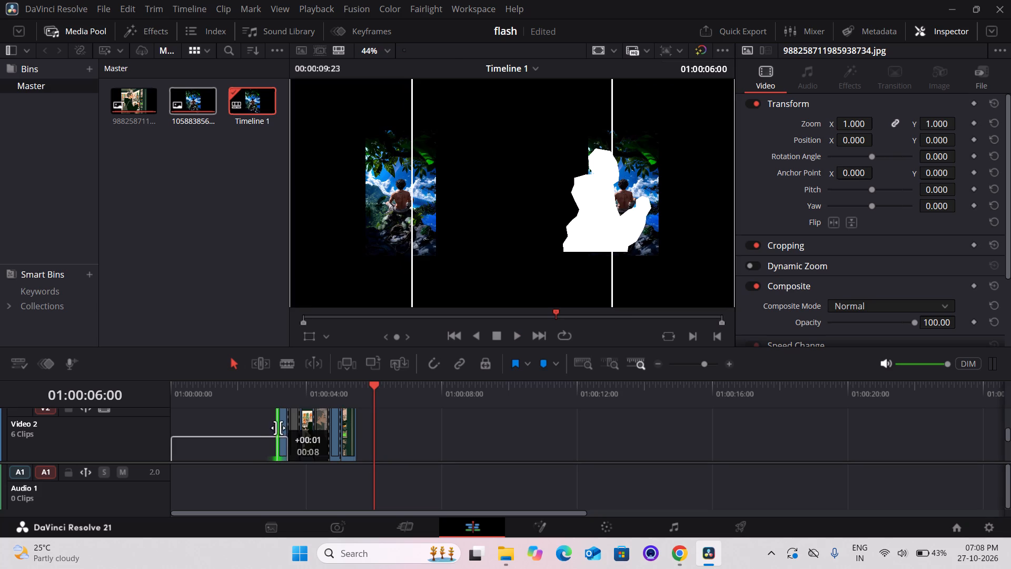
pyautogui.moveTo(278, 428); pyautogui.dragTo(280, 427)
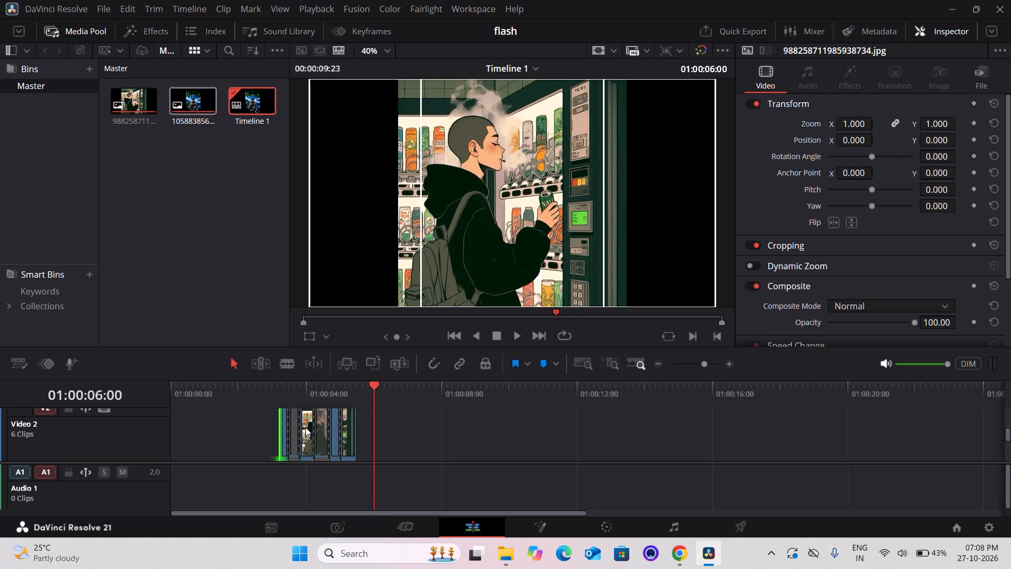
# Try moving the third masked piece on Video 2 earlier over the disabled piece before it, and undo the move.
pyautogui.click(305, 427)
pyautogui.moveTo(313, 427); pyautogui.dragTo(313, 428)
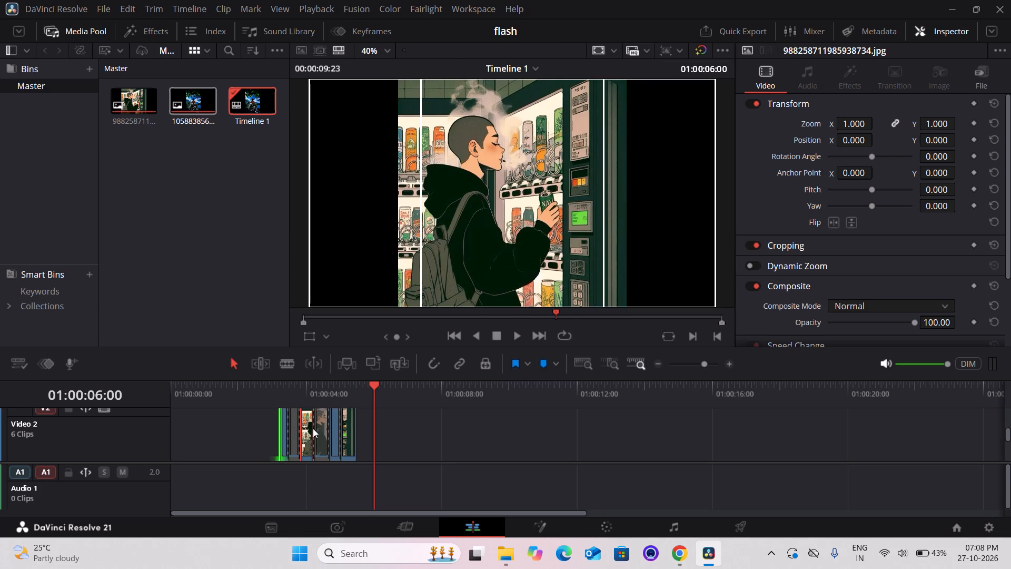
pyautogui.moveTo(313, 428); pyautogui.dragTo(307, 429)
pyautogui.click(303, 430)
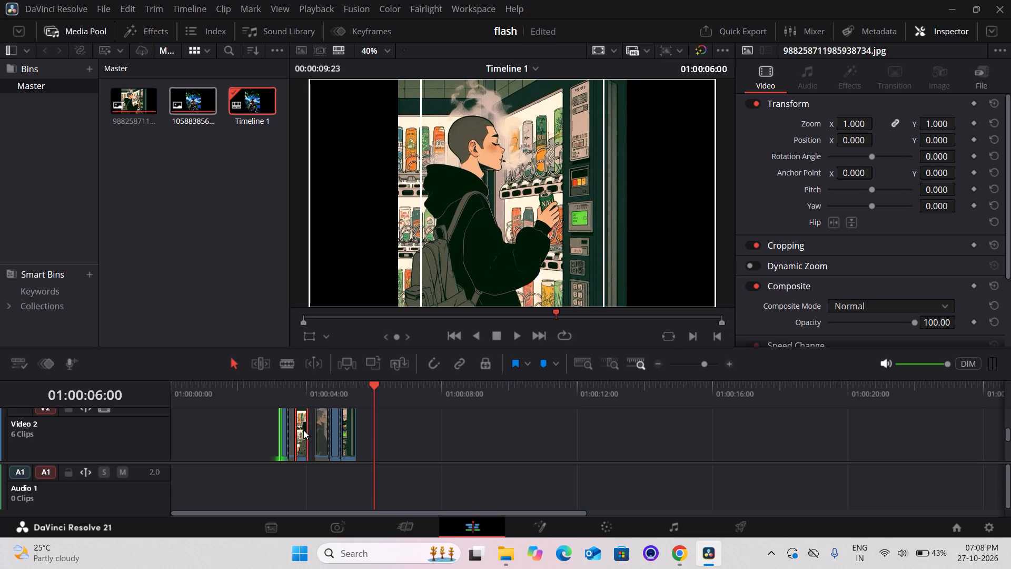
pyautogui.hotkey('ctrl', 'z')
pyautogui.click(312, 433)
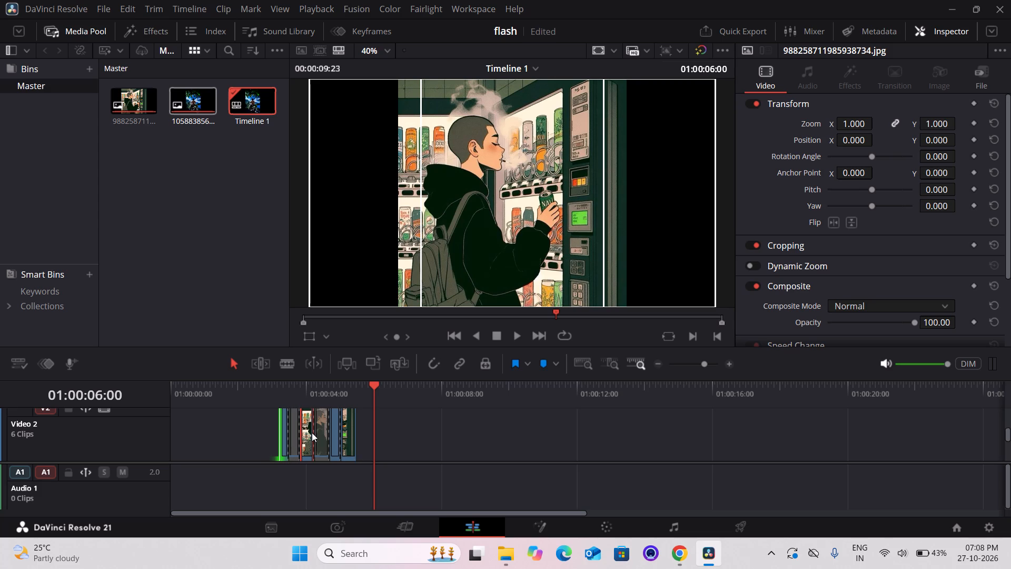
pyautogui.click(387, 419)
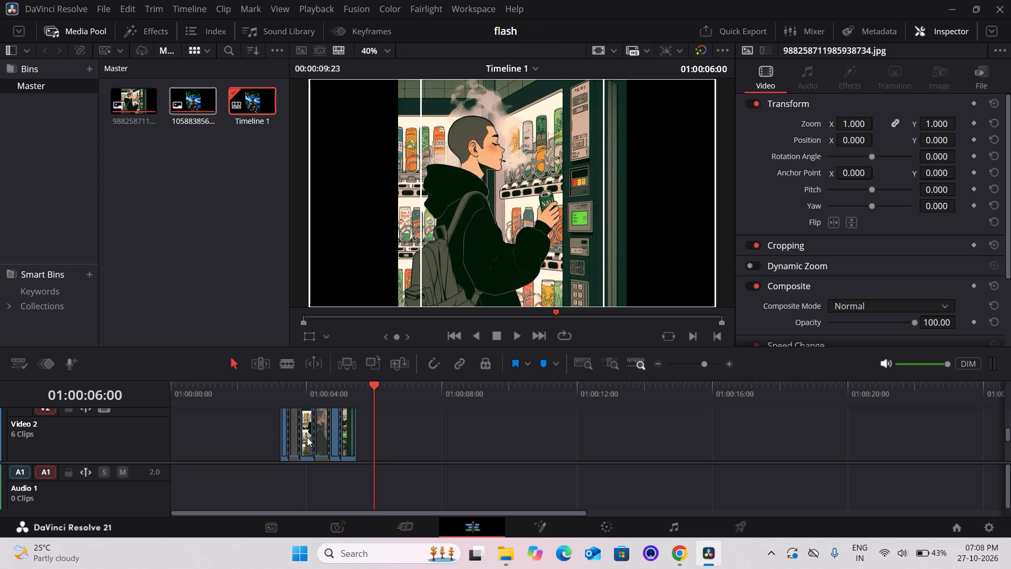
# Move the disabled second piece out of the flicker sequence to empty Video 2 space just past 01:00:08:00.
pyautogui.click(307, 436)
pyautogui.moveTo(293, 427); pyautogui.dragTo(461, 426)
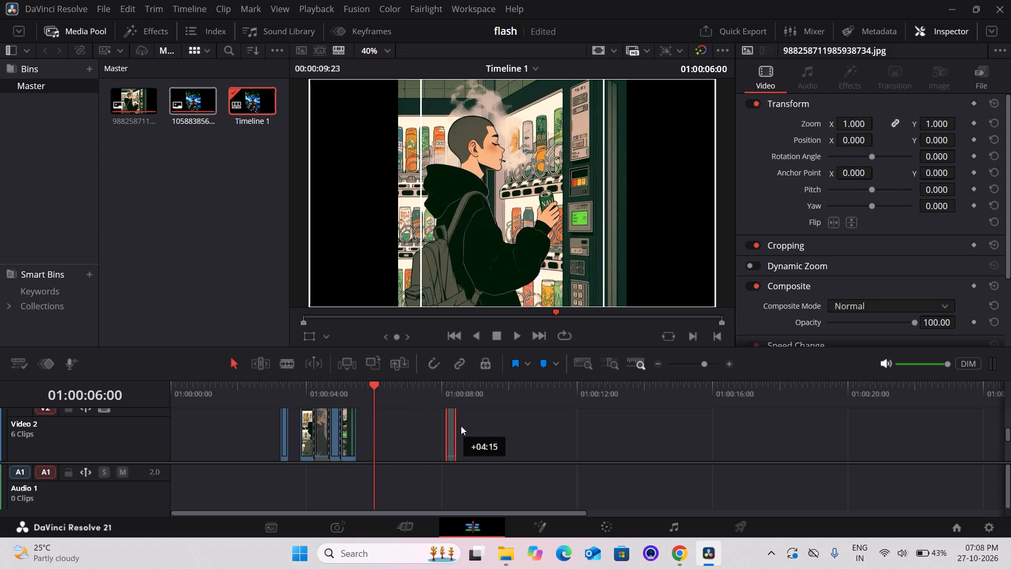
pyautogui.moveTo(461, 426); pyautogui.dragTo(461, 425)
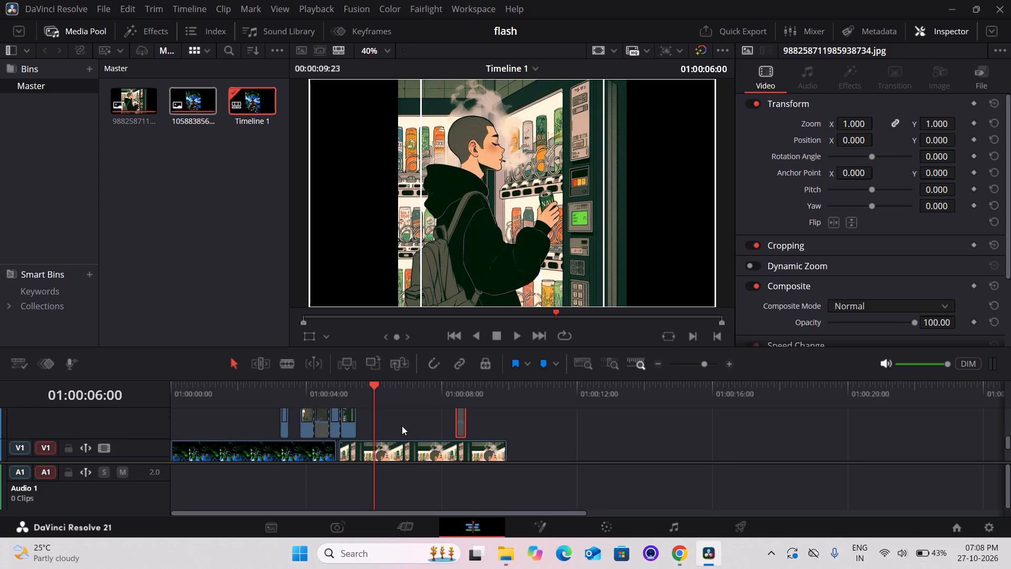
# Select the white-flash piece that directly follows the new gap on Video 2.
pyautogui.click(301, 423)
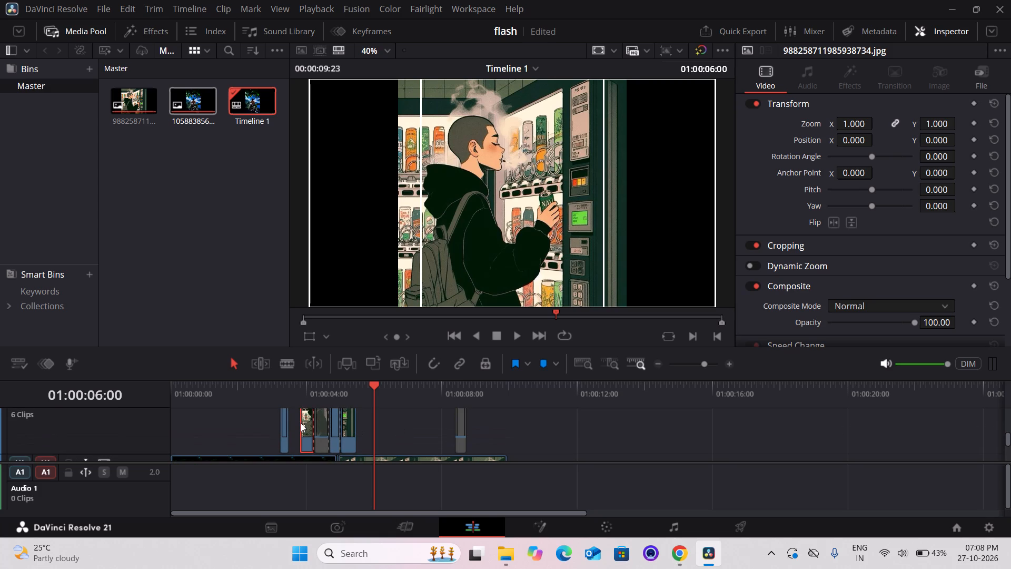